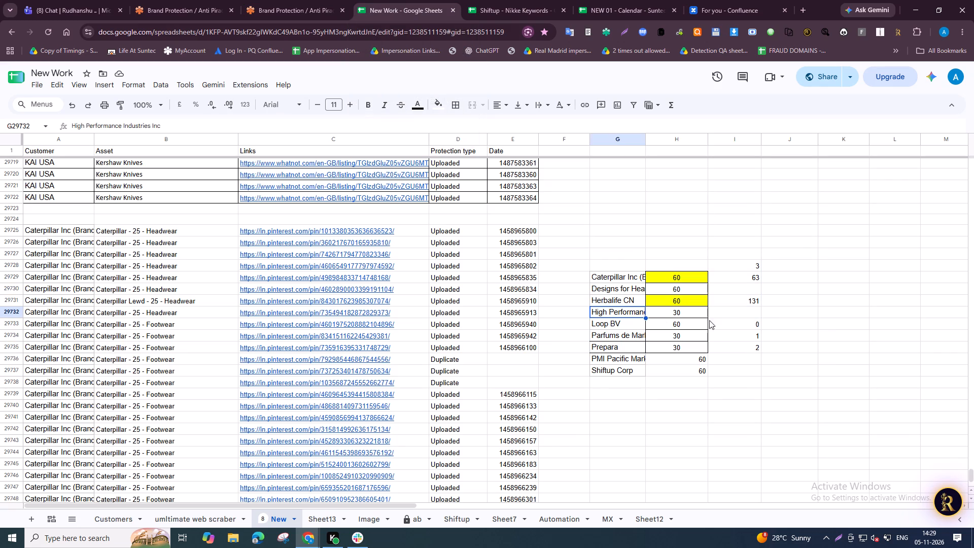
# Enter 0 in column I of the High Performance Industries Inc row.
pyautogui.click(735, 314)
pyautogui.press('0')
pyautogui.press('Up')
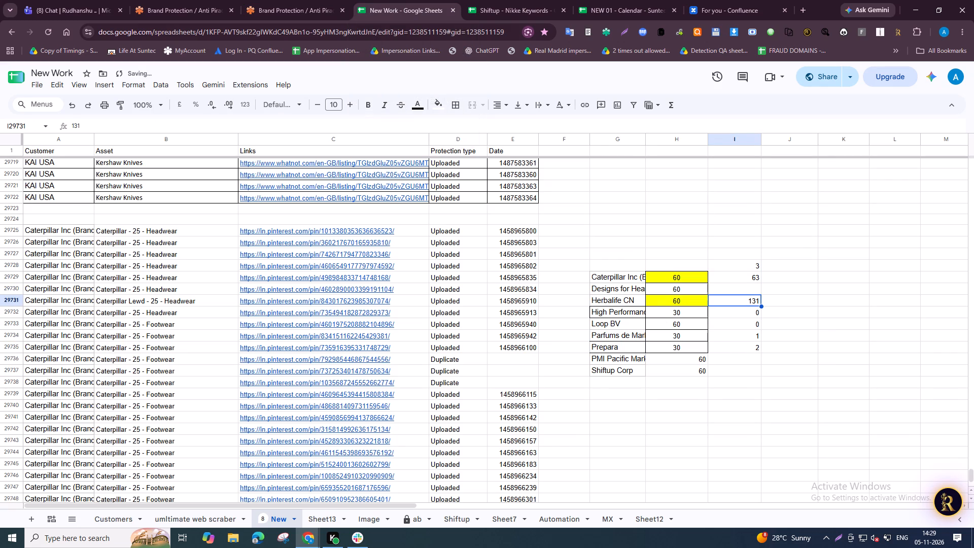
# Copy Designs for Health Inc, filter the Tuinet Brand page by that customer to check its sites, and return to the spreadsheet.
pyautogui.press('Up')
pyautogui.press('Left')
pyautogui.press('Left')
pyautogui.hotkey('ctrl', 'c')
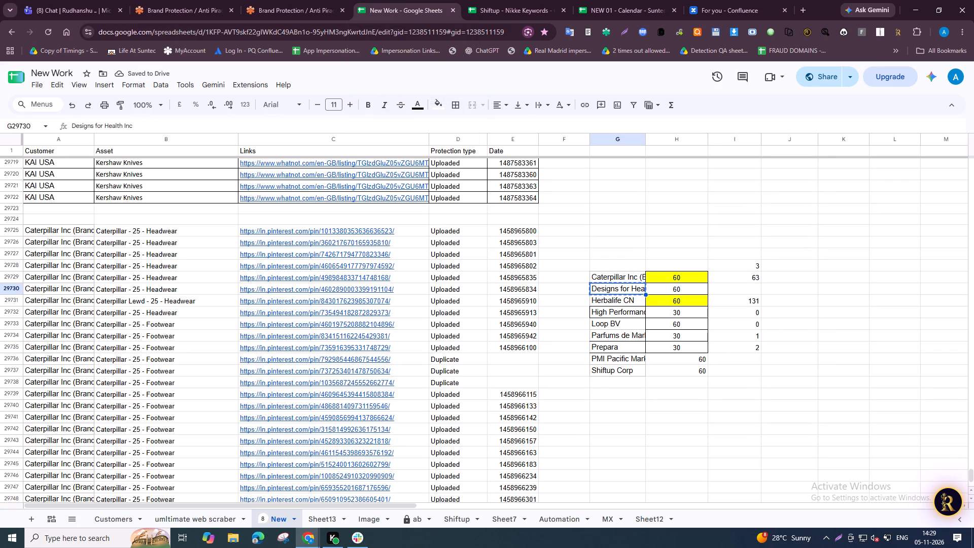
pyautogui.hotkey('alt', 'Tab')
pyautogui.click(396, 214)
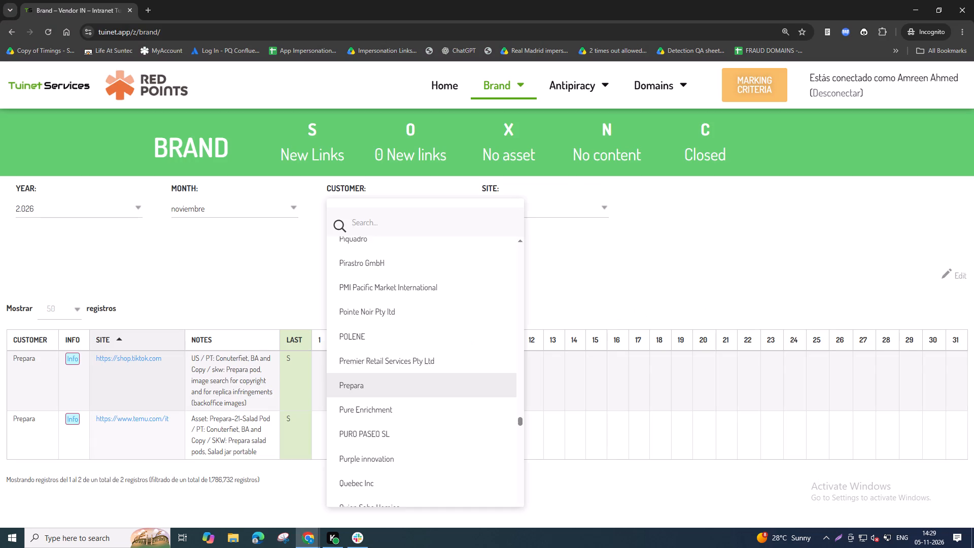
pyautogui.hotkey('ctrl', 'v')
pyautogui.click(409, 254)
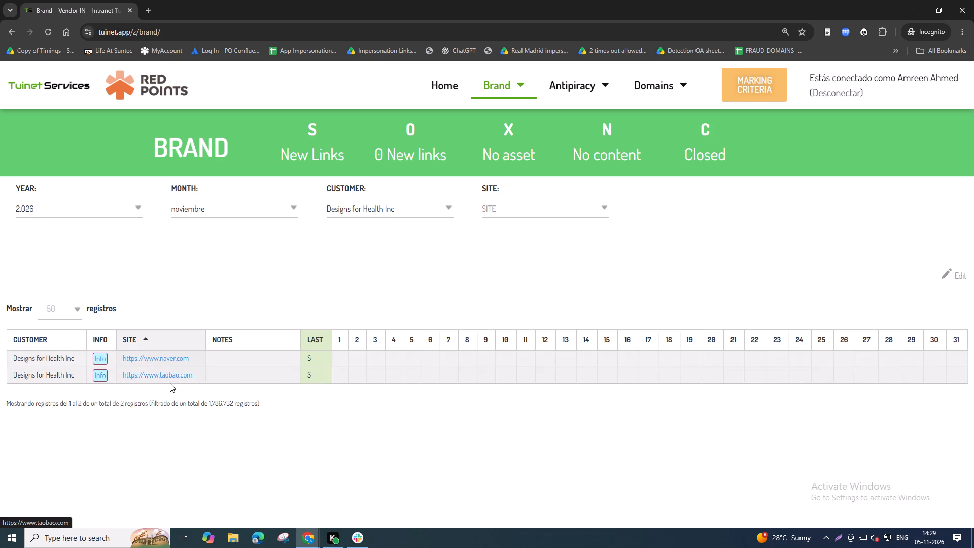
pyautogui.hotkey('alt', 'Tab')
pyautogui.click(546, 416)
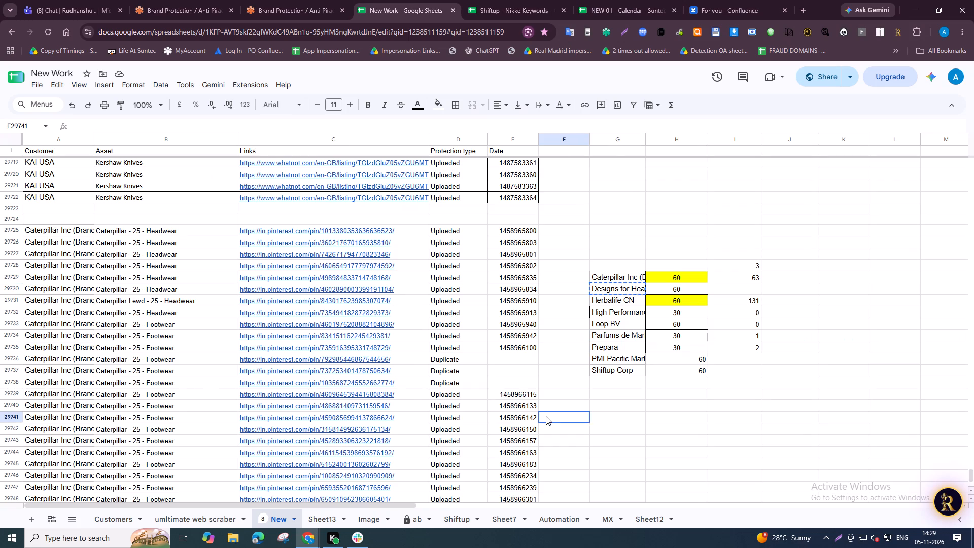
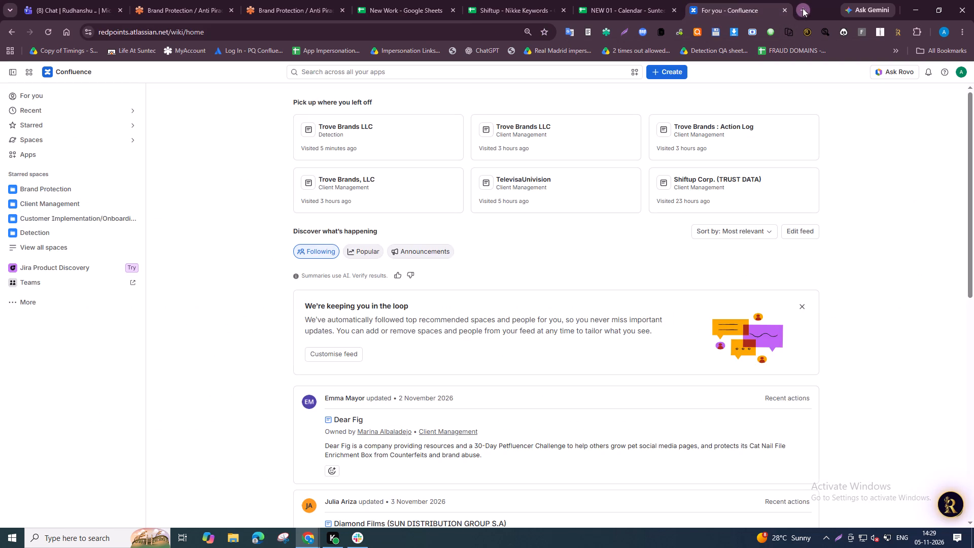
# Find and open the Designs for Health 9-10 spreadsheet in the new browser tab.
pyautogui.write('des')
pyautogui.press('i')
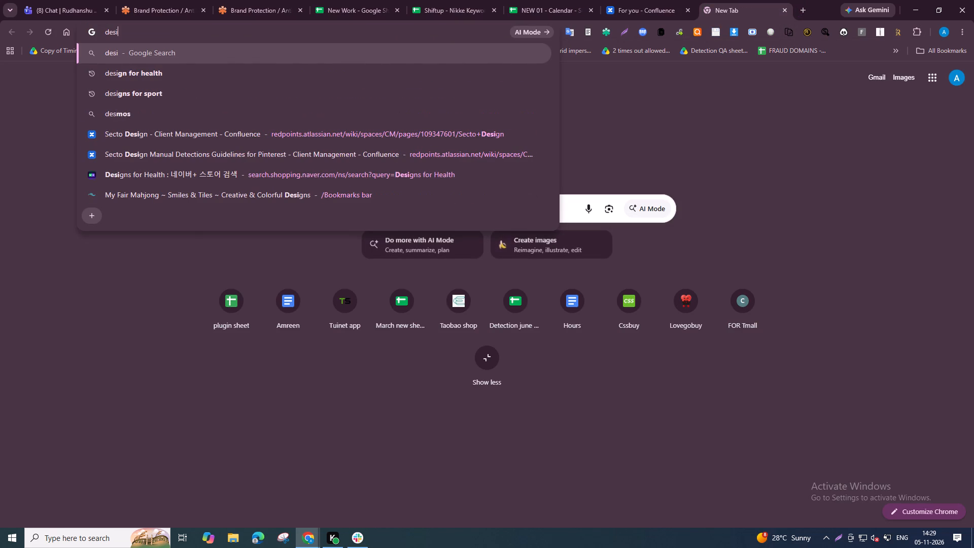
pyautogui.write('gn for')
pyautogui.press('space')
pyautogui.press('Up')
pyautogui.press('Up')
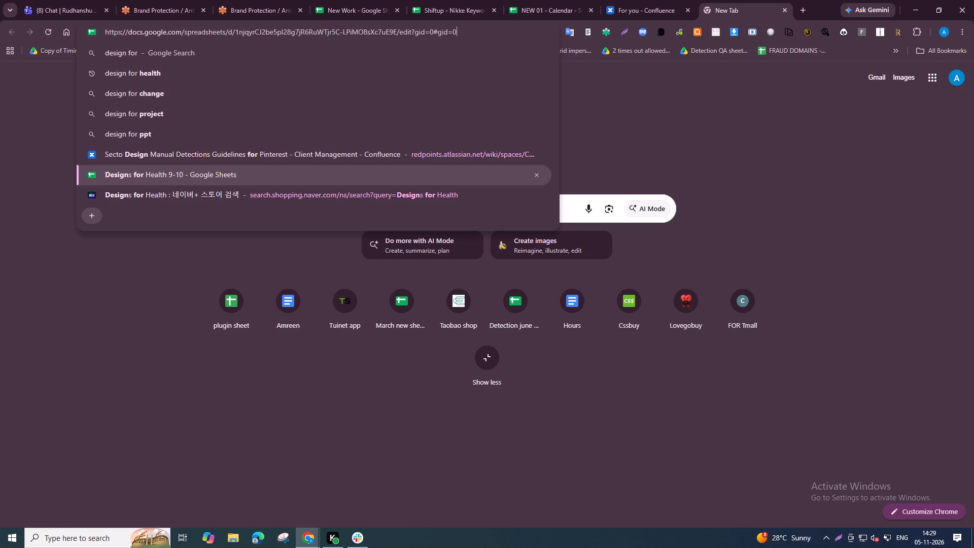
pyautogui.press('Return')
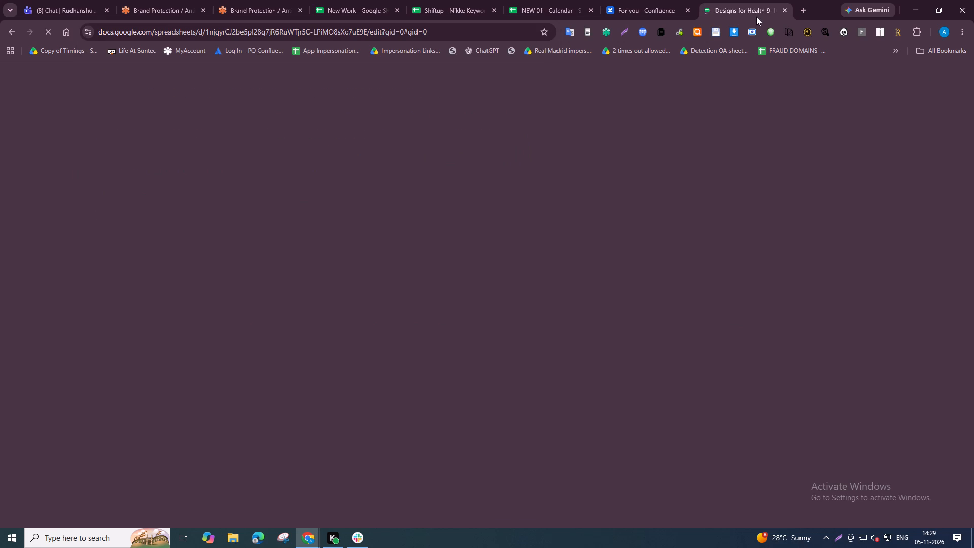
pyautogui.click(530, 266)
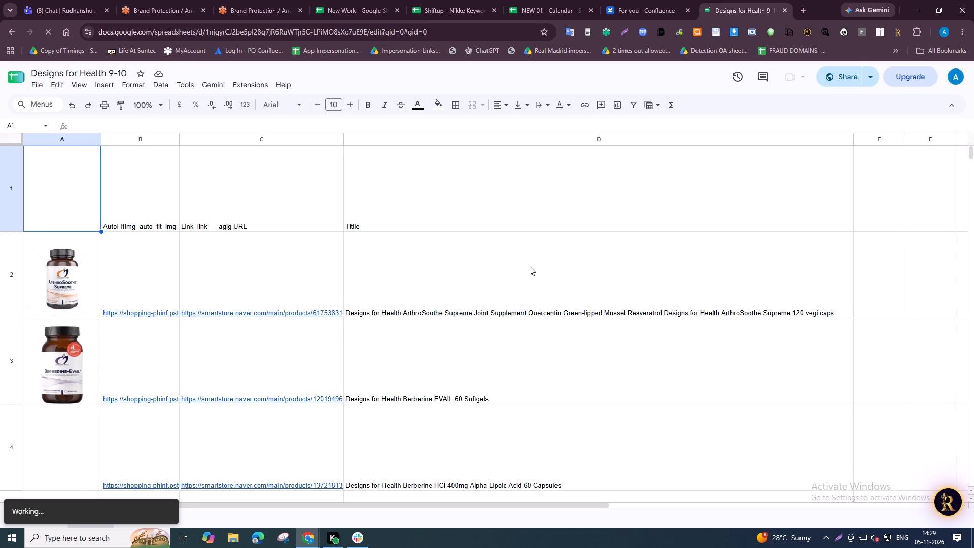
# Copy all the product links in the URL column, from C2 down to C47.
pyautogui.scroll(-6, 531, 247)
pyautogui.scroll(-5, 486, 335)
pyautogui.scroll(6, 481, 342)
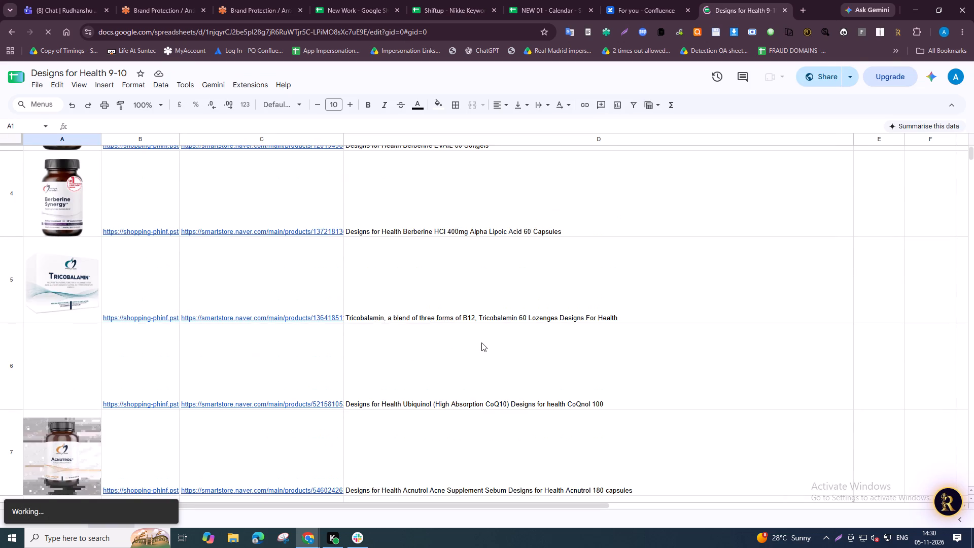
pyautogui.scroll(6, 436, 341)
pyautogui.scroll(-5, 431, 342)
pyautogui.scroll(5, 332, 329)
pyautogui.click(250, 274)
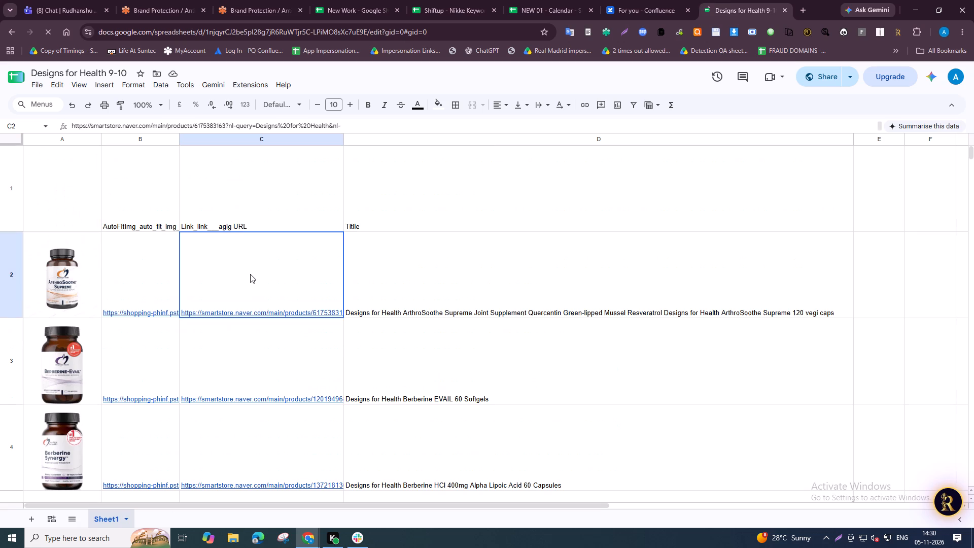
pyautogui.hotkey('ctrl', 'Down')
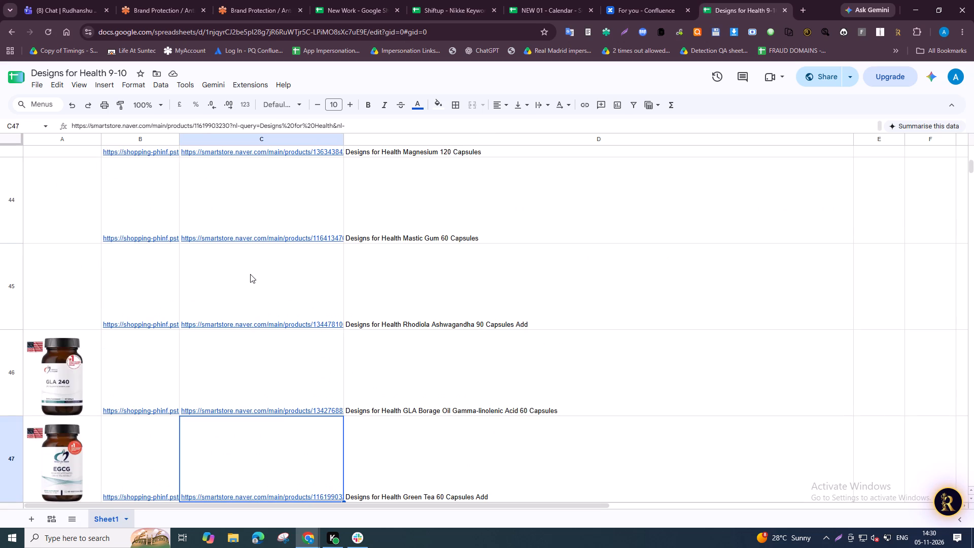
pyautogui.hotkey('ctrl', 'Up')
pyautogui.press('Down')
pyautogui.hotkey('ctrl', 'shift', 'Down')
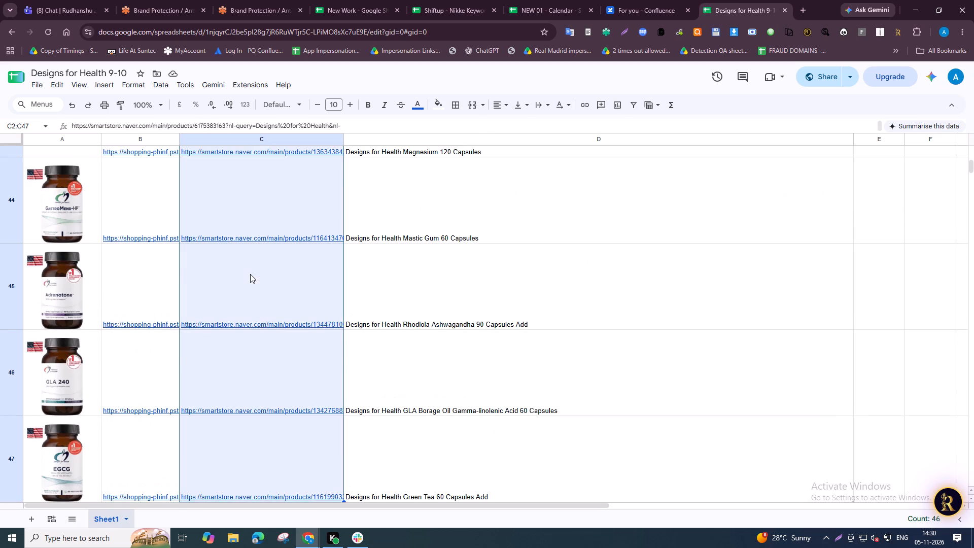
pyautogui.scroll(-2, 250, 274)
pyautogui.hotkey('ctrl', 'c')
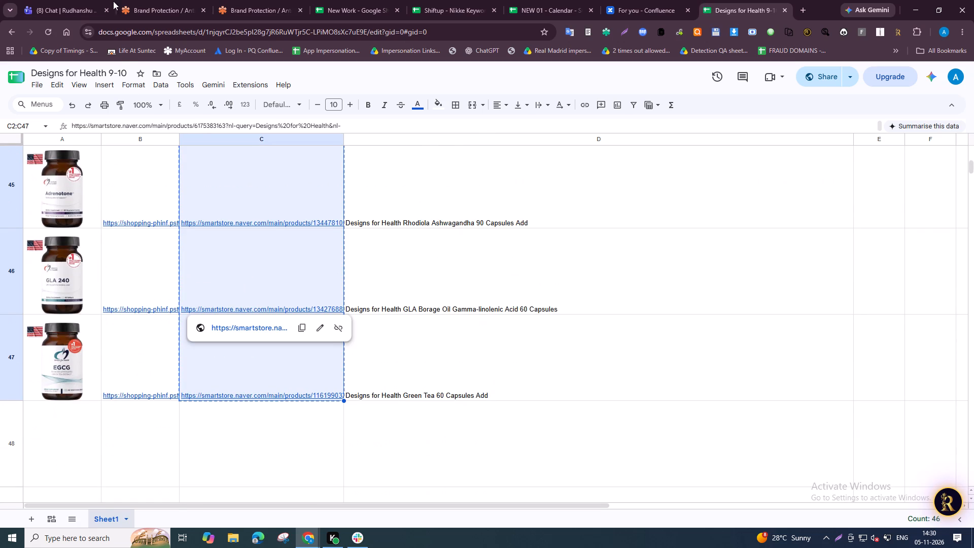
# Switch to the Red Points New Incident page and change the customer to Designs for Health Inc.
pyautogui.click(161, 0)
pyautogui.click(285, 286)
pyautogui.click(336, 88)
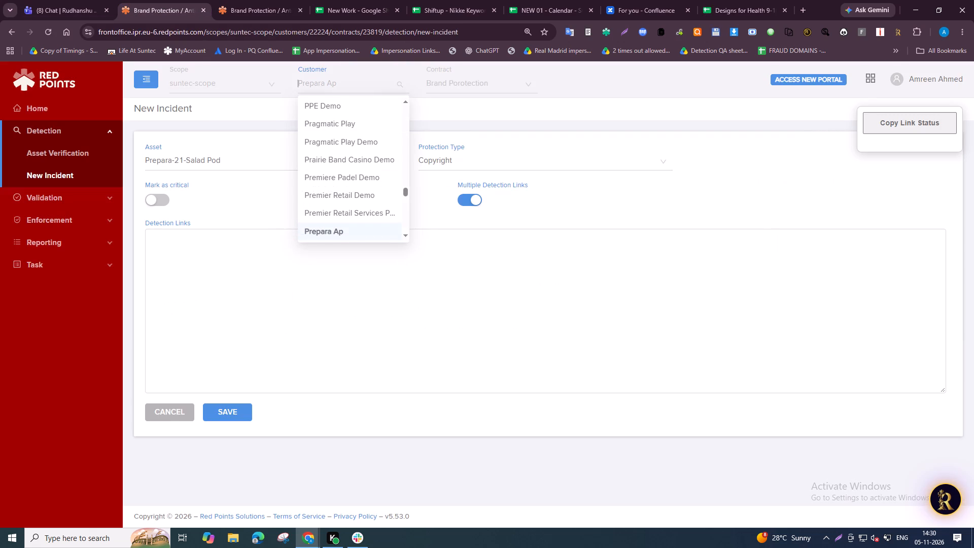
pyautogui.write('fr')
pyautogui.press('space')
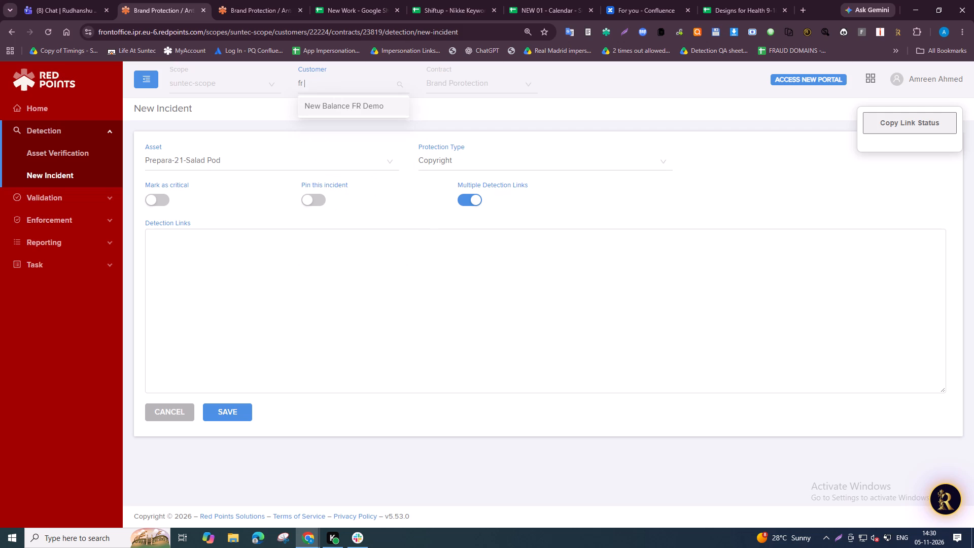
pyautogui.press('=')
pyautogui.press('BackSpace')
pyautogui.press('BackSpace')
pyautogui.press('BackSpace')
pyautogui.write('or')
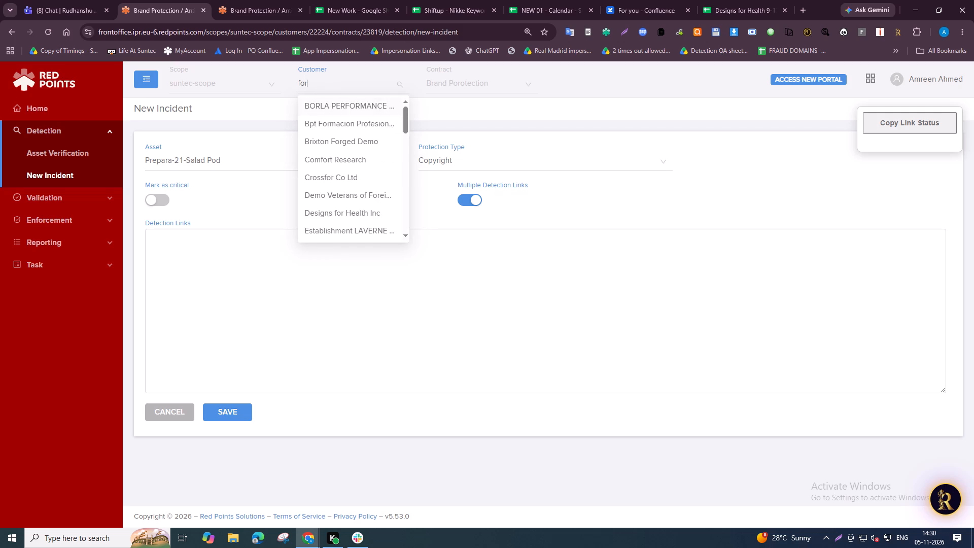
pyautogui.press('space')
pyautogui.click(345, 120)
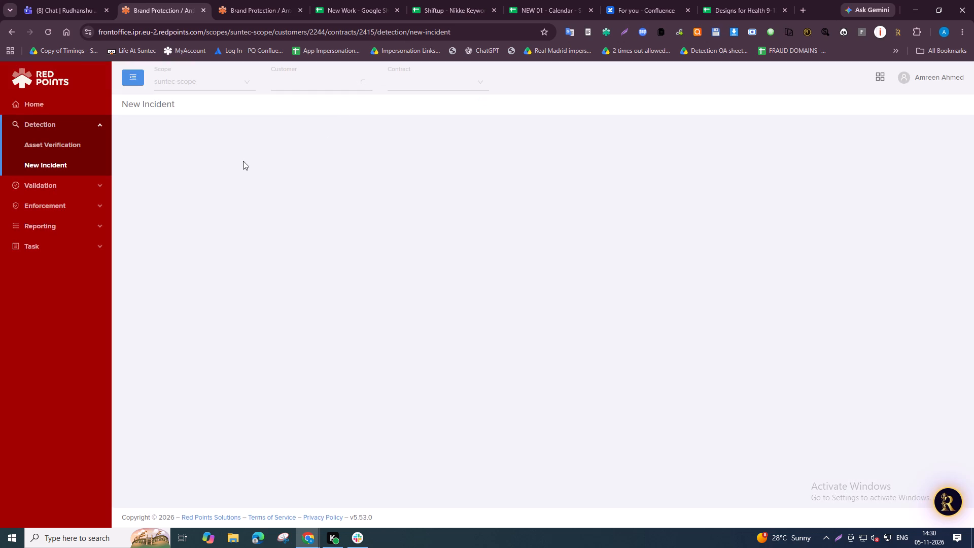
# Set the incident's asset to Designs for Health and its protection type to Product counterfeit.
pyautogui.click(226, 154)
pyautogui.click(219, 175)
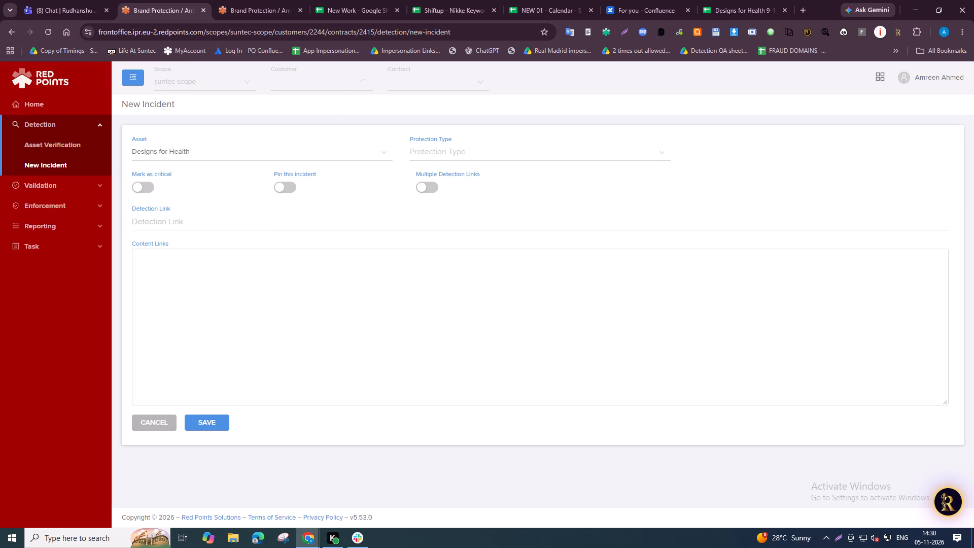
pyautogui.click(505, 155)
pyautogui.click(483, 214)
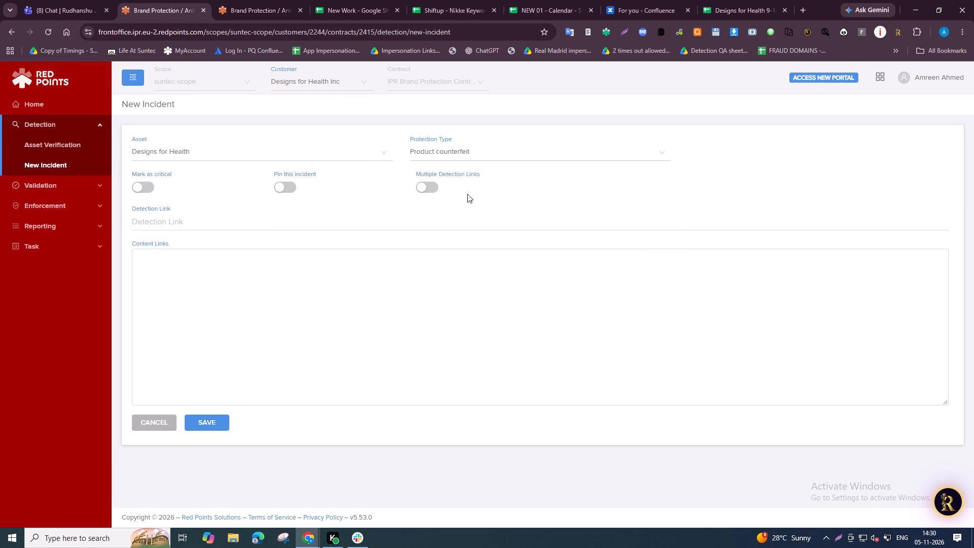
# Enable multiple detection links for the incident and paste the copied product links as its detection links.
pyautogui.click(440, 185)
pyautogui.click(424, 188)
pyautogui.click(444, 275)
pyautogui.hotkey('ctrl', 'v')
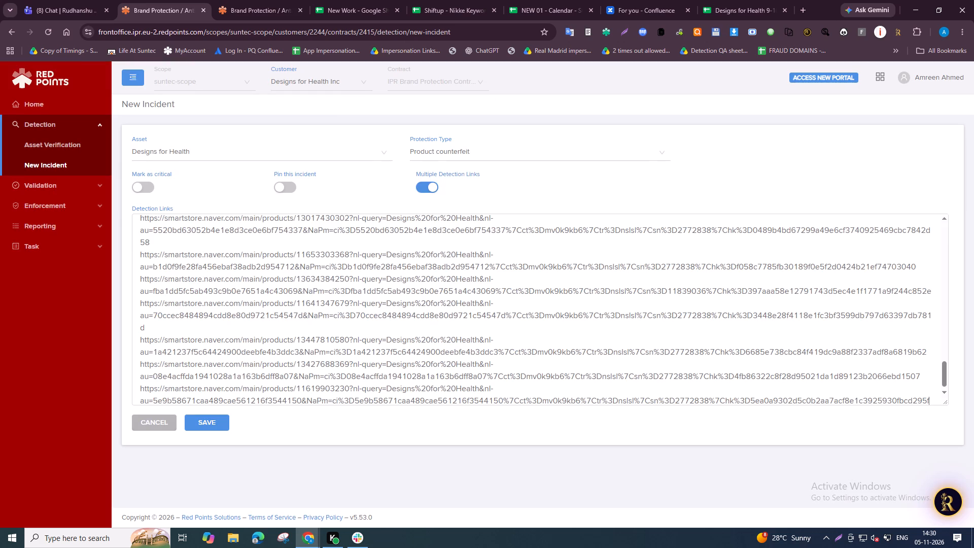
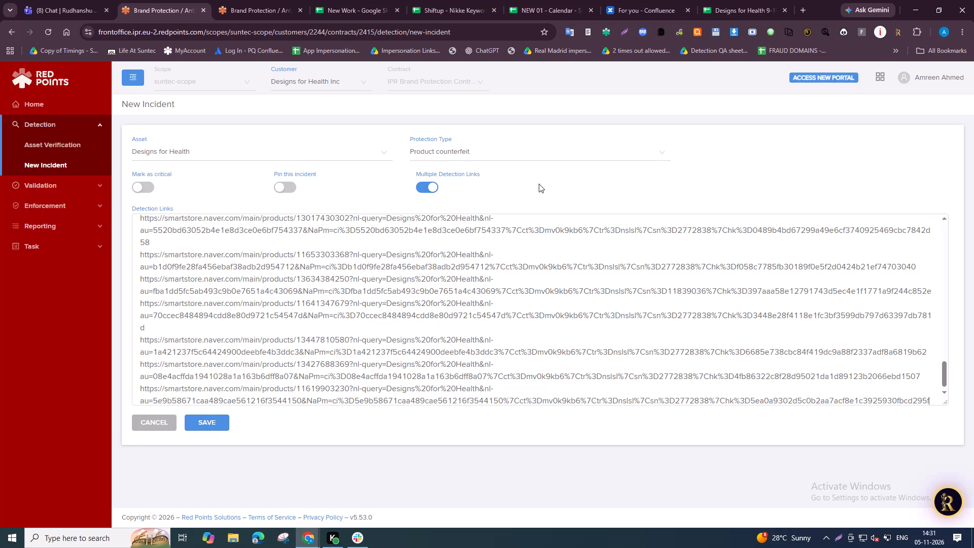
# Return to the Designs for Health 9-10 sheet and reselect the product links from C2 to C47 to check the range.
pyautogui.click(724, 0)
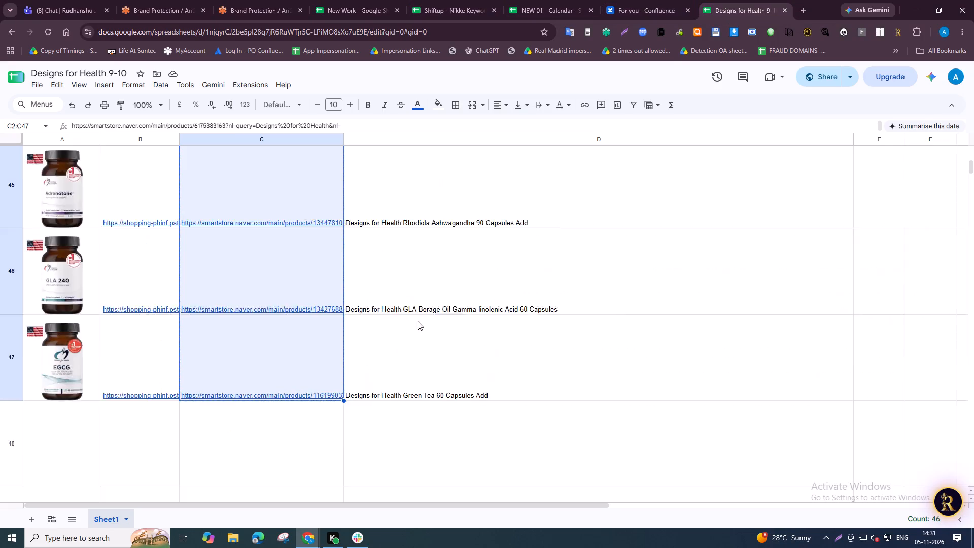
pyautogui.scroll(6, 418, 321)
pyautogui.click(299, 300)
pyautogui.hotkey('ctrl', 'Up')
pyautogui.press('Down')
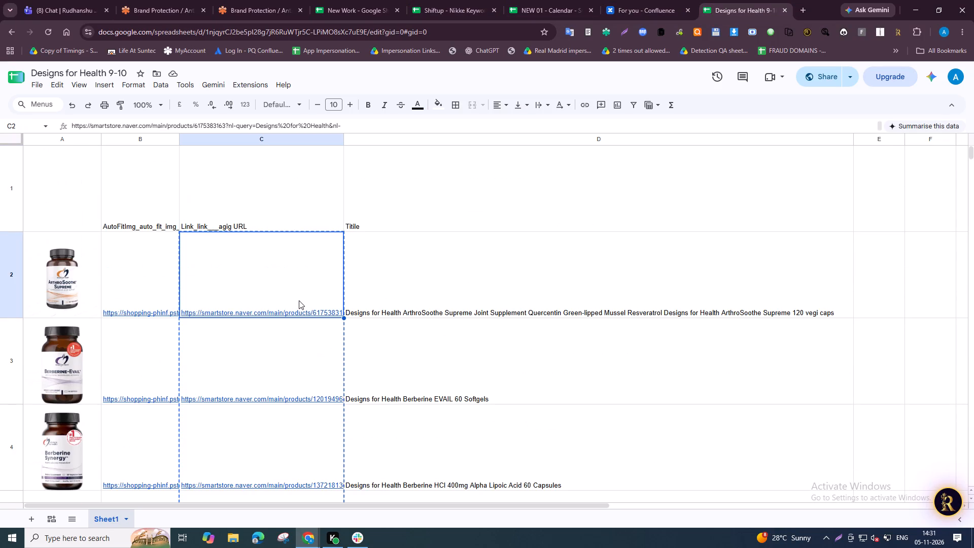
pyautogui.hotkey('ctrl', 'shift', 'Down')
pyautogui.scroll(-4, 299, 300)
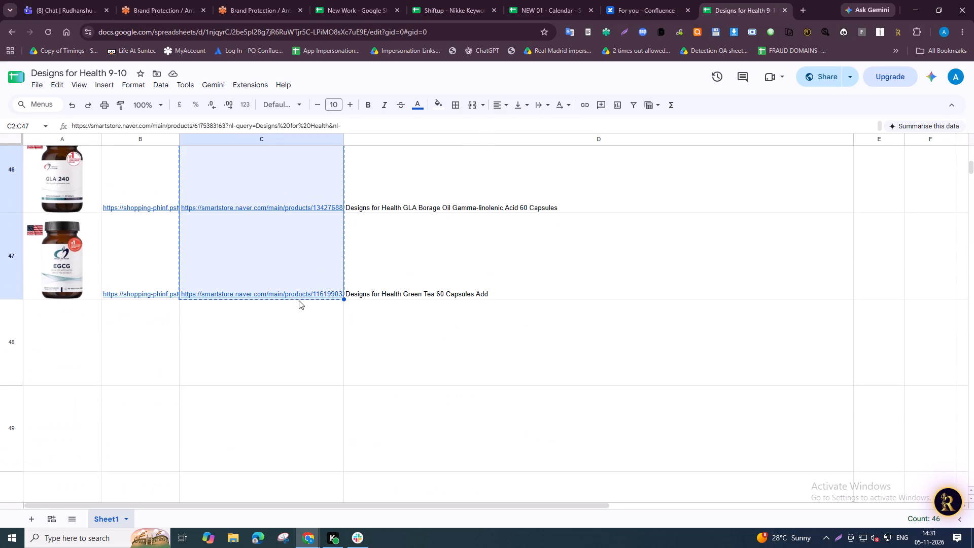
# Switch back to Red Points, save the new Designs for Health incidents and review the submission result for the detection links.
pyautogui.click(146, 0)
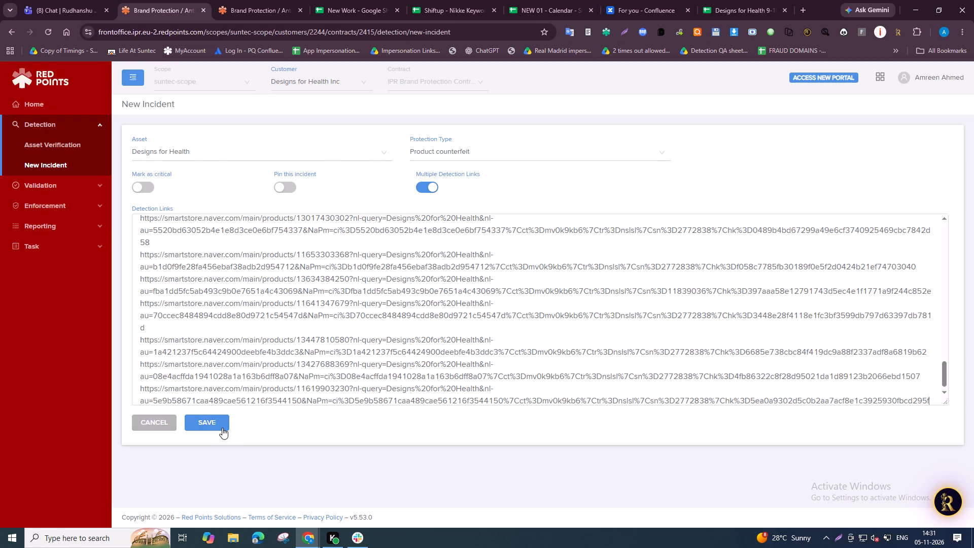
pyautogui.click(222, 428)
pyautogui.scroll(-5, 222, 428)
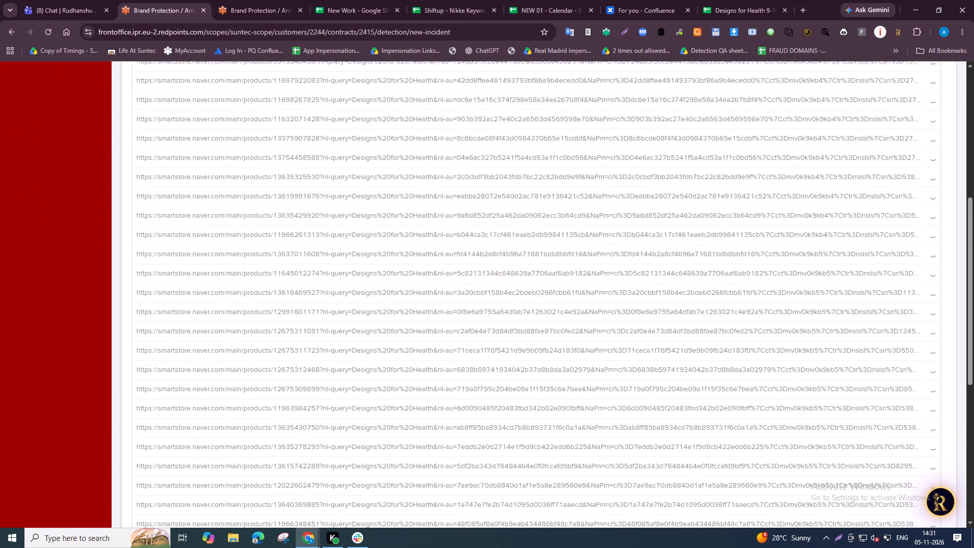
pyautogui.scroll(-18, 222, 427)
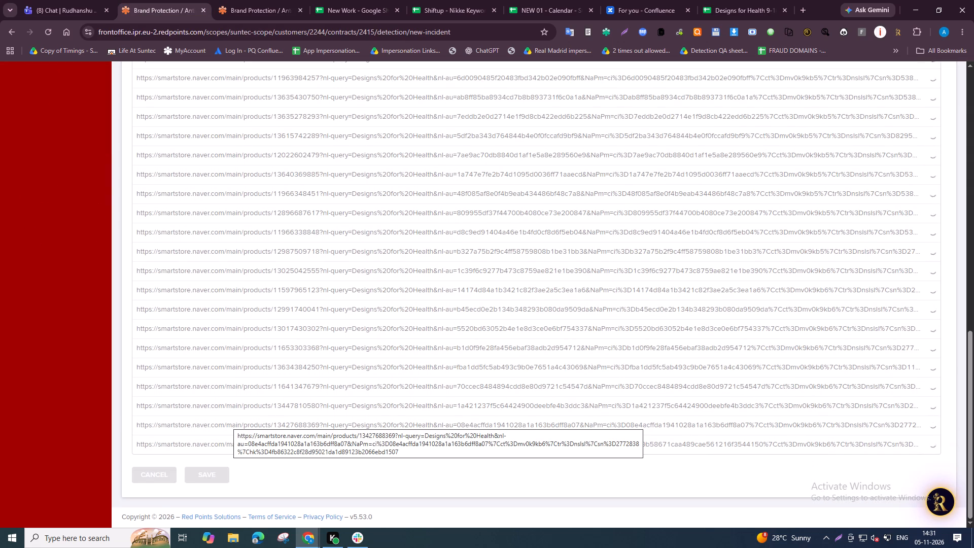
pyautogui.scroll(-14, 319, 0)
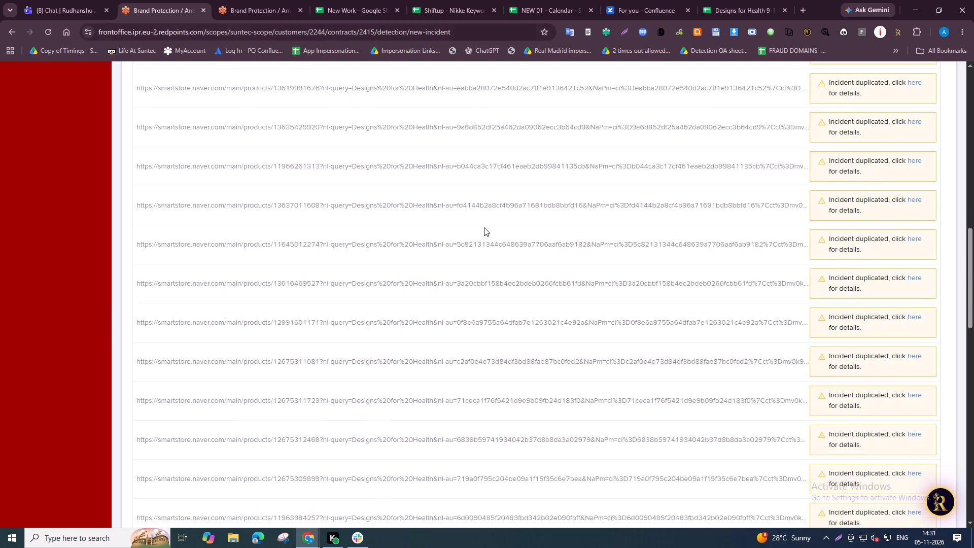
pyautogui.scroll(-20, 484, 227)
pyautogui.scroll(-2, 484, 227)
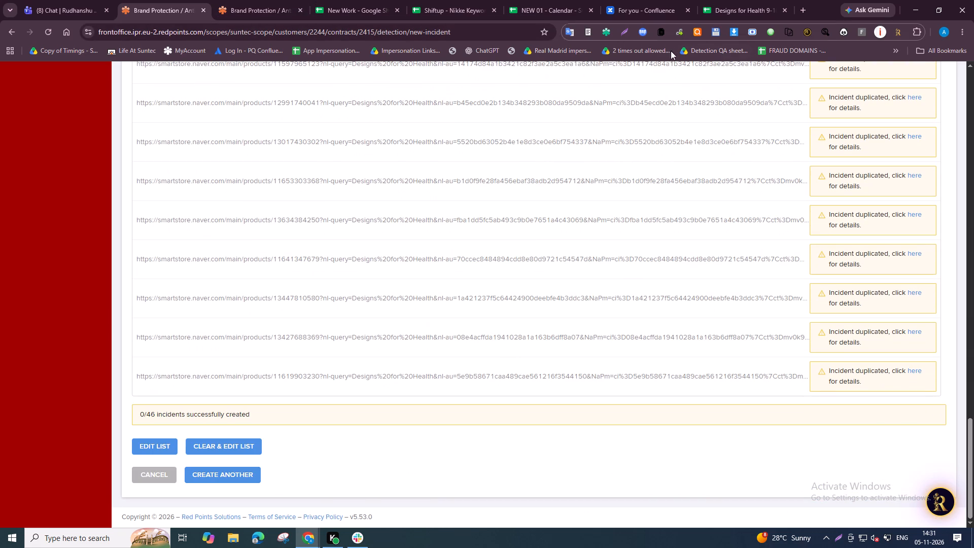
# Close the Designs for Health 9-10 spreadsheet.
pyautogui.click(785, 13)
# Switch to the Tuinet brand table, copy the Designs for Health naver.com site address and open it in a new regular browser window.
pyautogui.hotkey('alt', 'Tab')
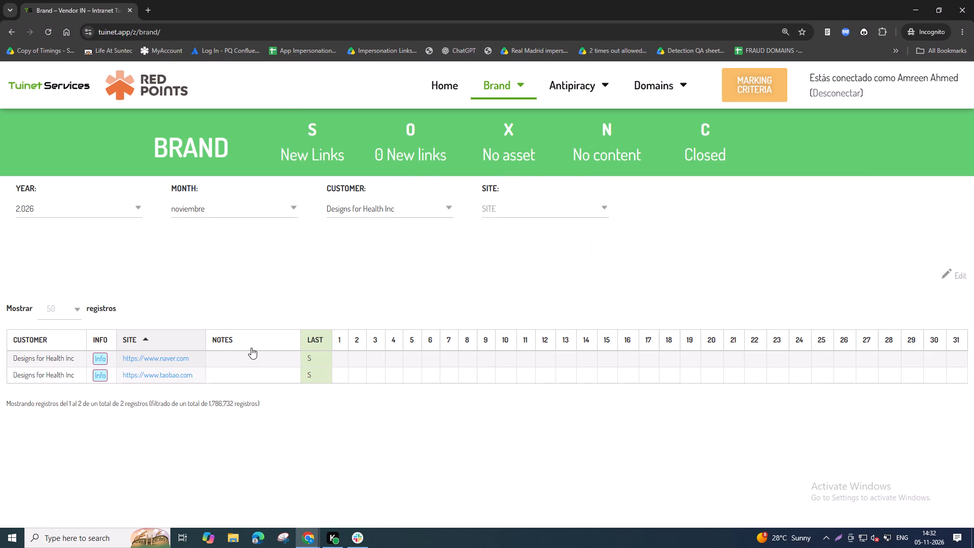
pyautogui.middleClick(162, 357)
pyautogui.click(212, 0)
pyautogui.click(203, 30)
pyautogui.hotkey('ctrl', 'c')
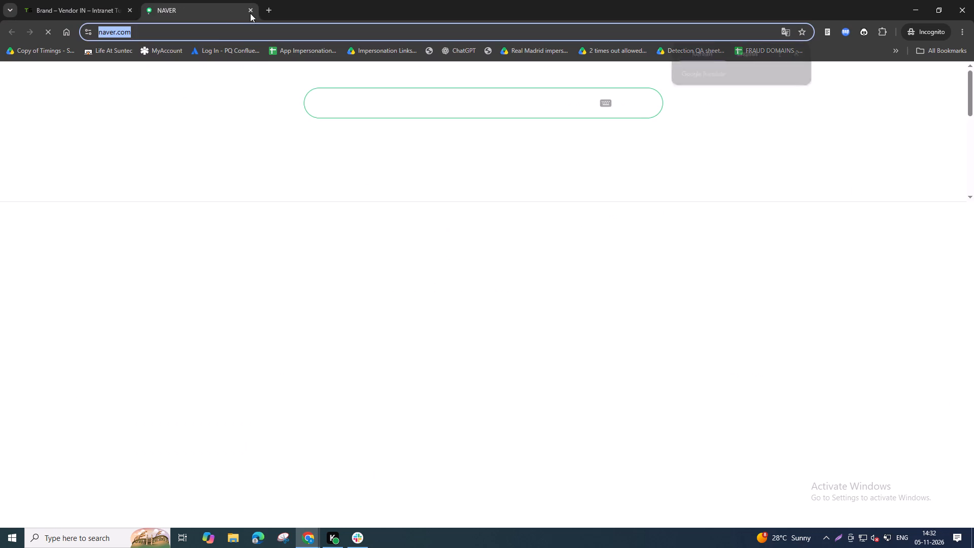
pyautogui.click(249, 10)
pyautogui.hotkey('alt', 'Tab')
pyautogui.hotkey('ctrl', 'n')
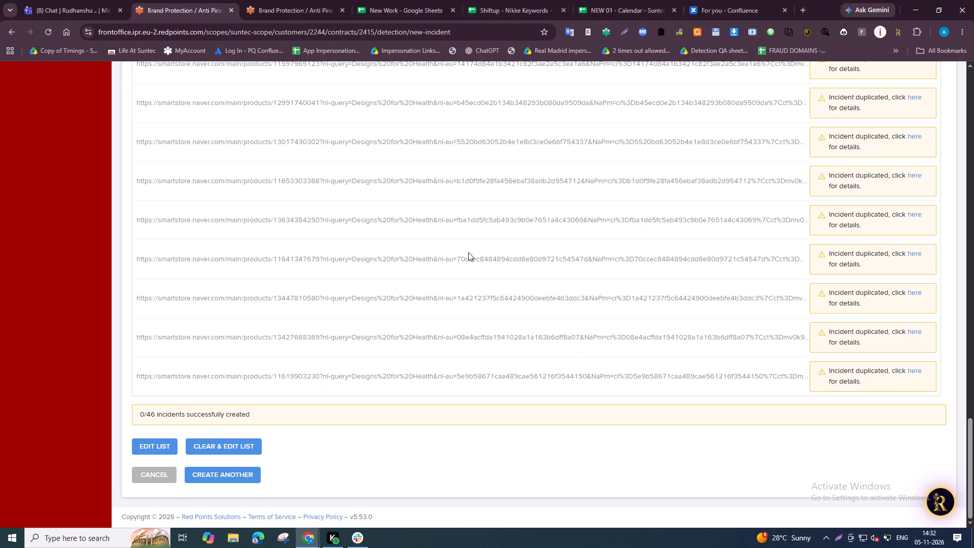
pyautogui.hotkey('ctrl', 'v')
pyautogui.press('Return')
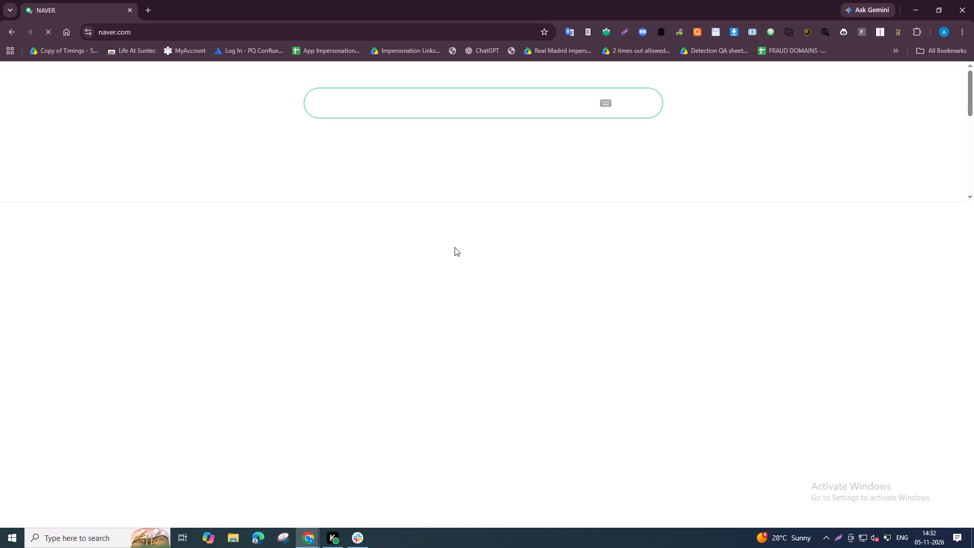
# Switch back to the Red Points window with the Designs for Health incident results.
pyautogui.hotkey('alt', 'Tab')
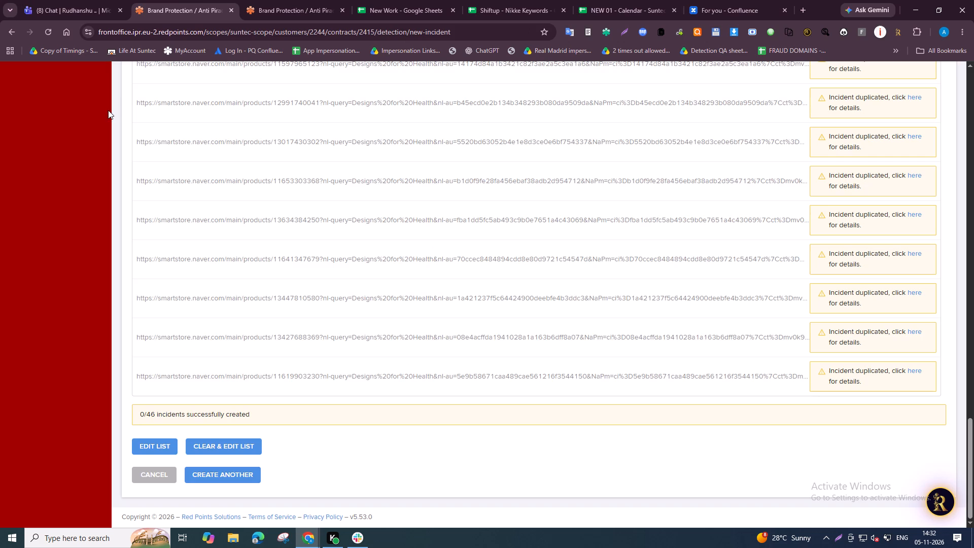
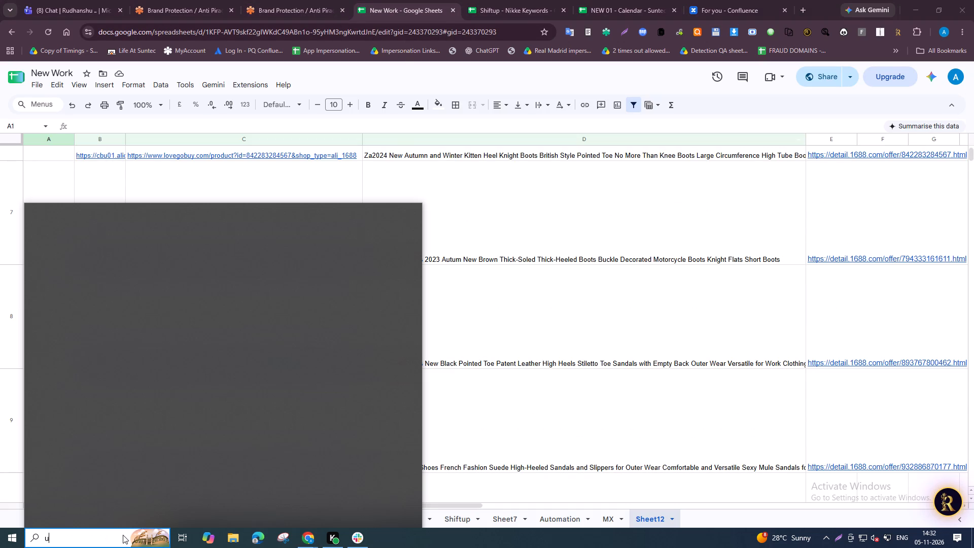
# Find the RedPoints Incidents Upshot app through the system search and open it.
pyautogui.write('p')
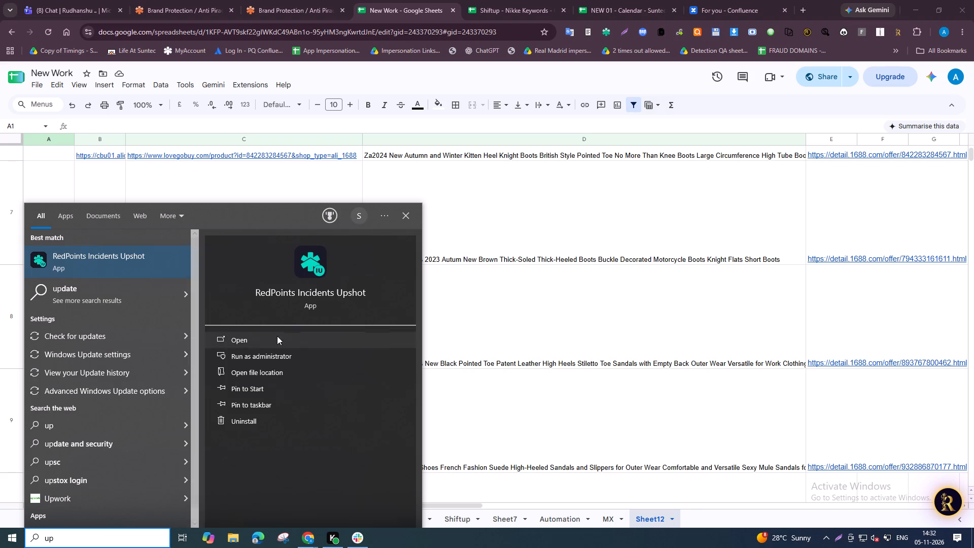
pyautogui.click(306, 270)
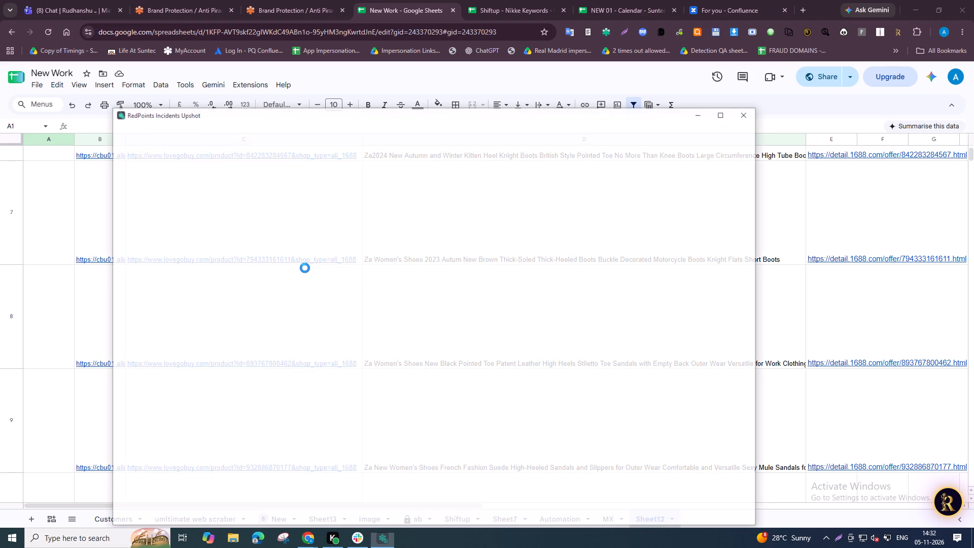
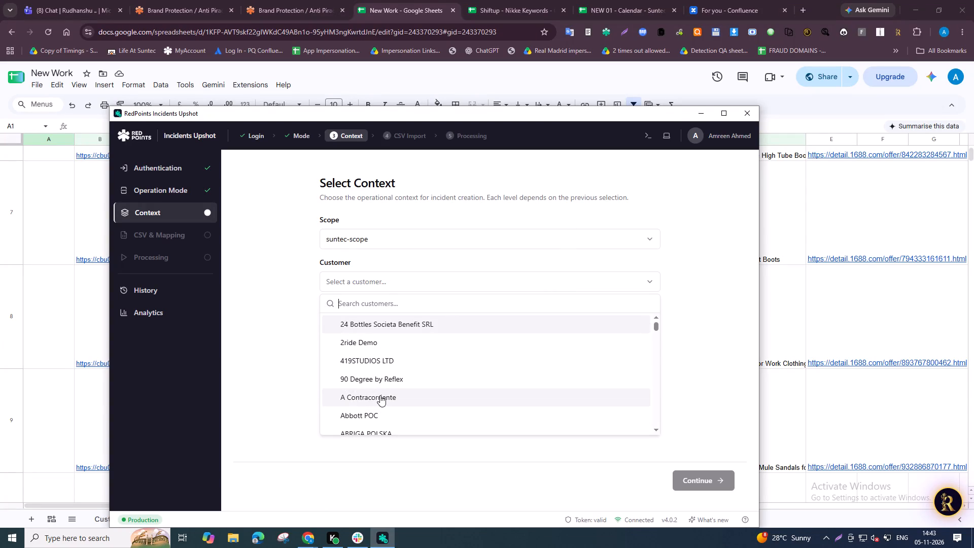
# Set the incident context to Designs for Health Inc, IPR Brand Protection Contract, asset Designs for Health and PRODUCT_COUNTERFEIT, then continue to the CSV import.
pyautogui.write('for')
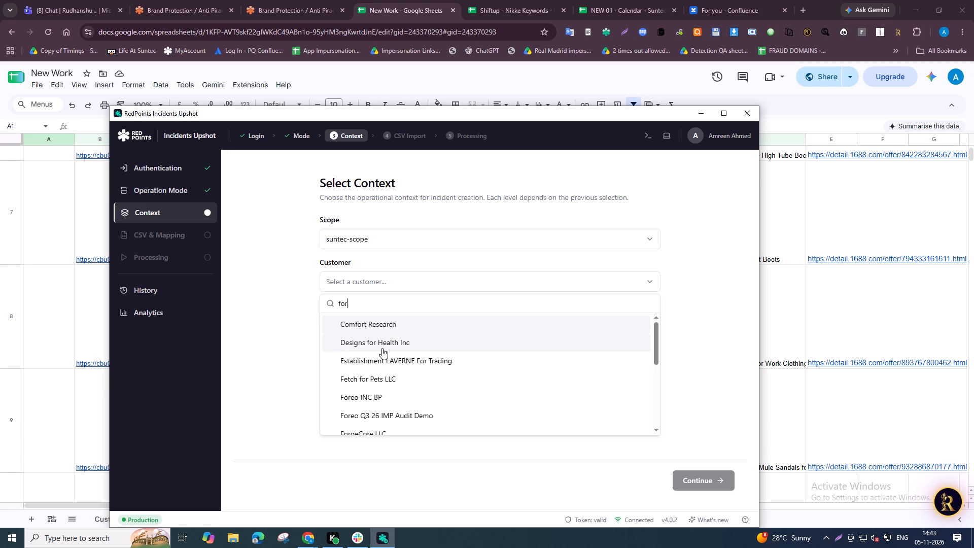
pyautogui.click(387, 342)
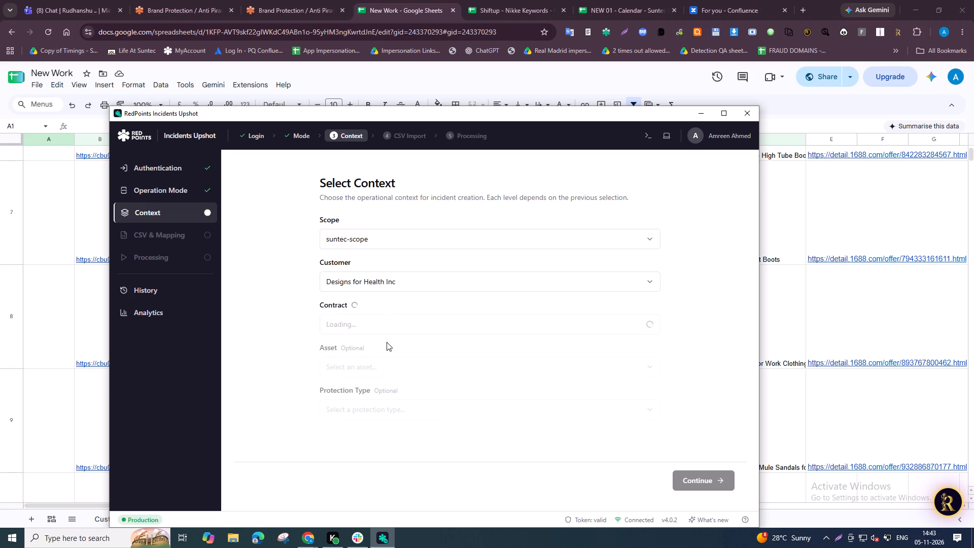
pyautogui.click(385, 329)
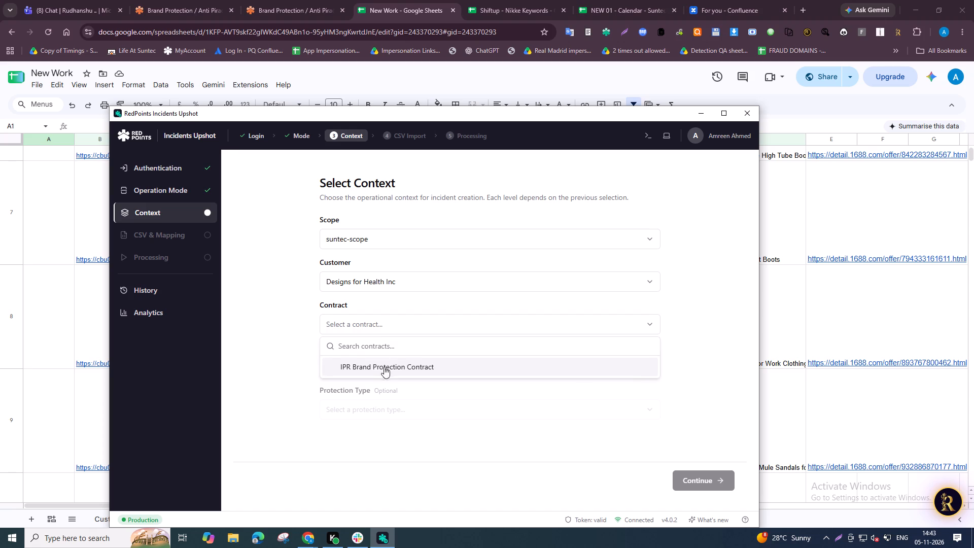
pyautogui.click(384, 367)
pyautogui.click(311, 371)
pyautogui.click(349, 371)
pyautogui.click(378, 410)
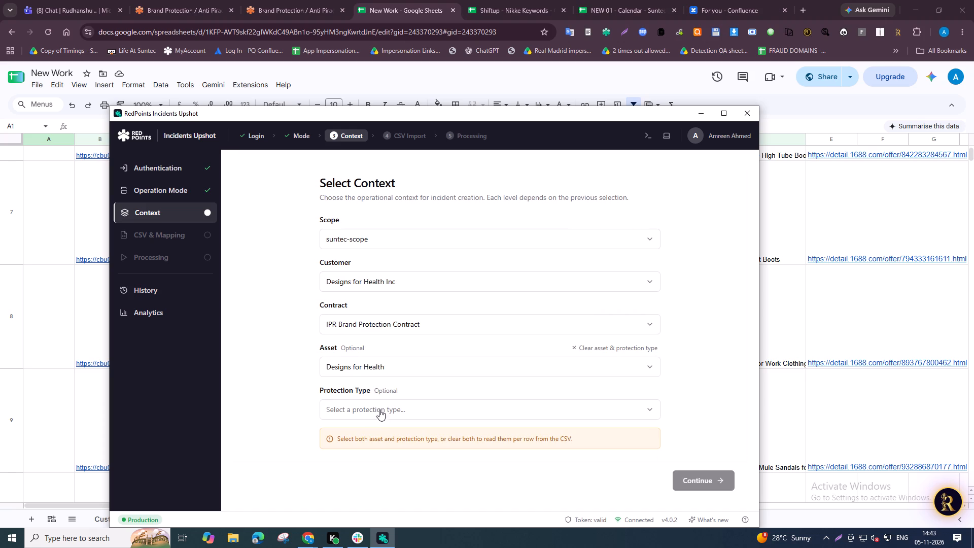
pyautogui.click(375, 414)
pyautogui.scroll(-2, 372, 438)
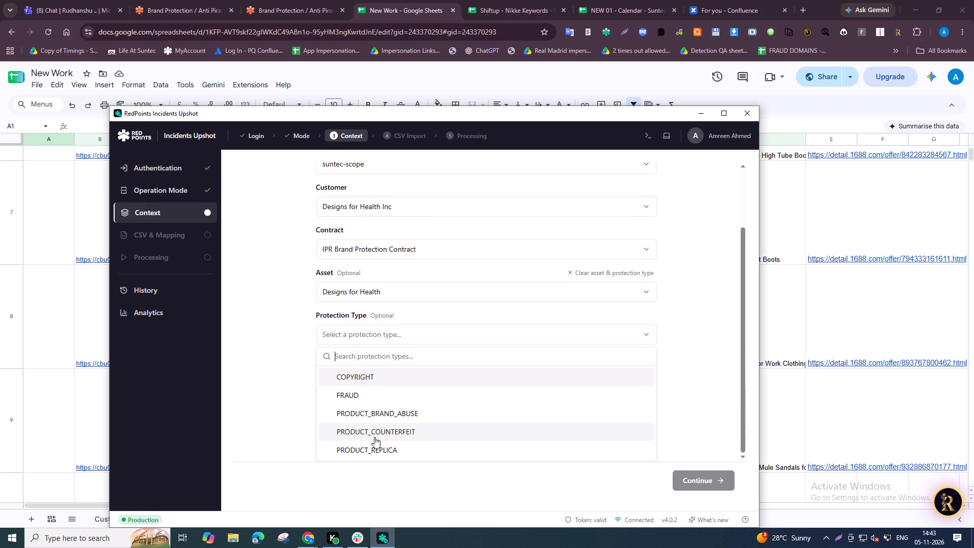
pyautogui.click(380, 436)
pyautogui.click(717, 487)
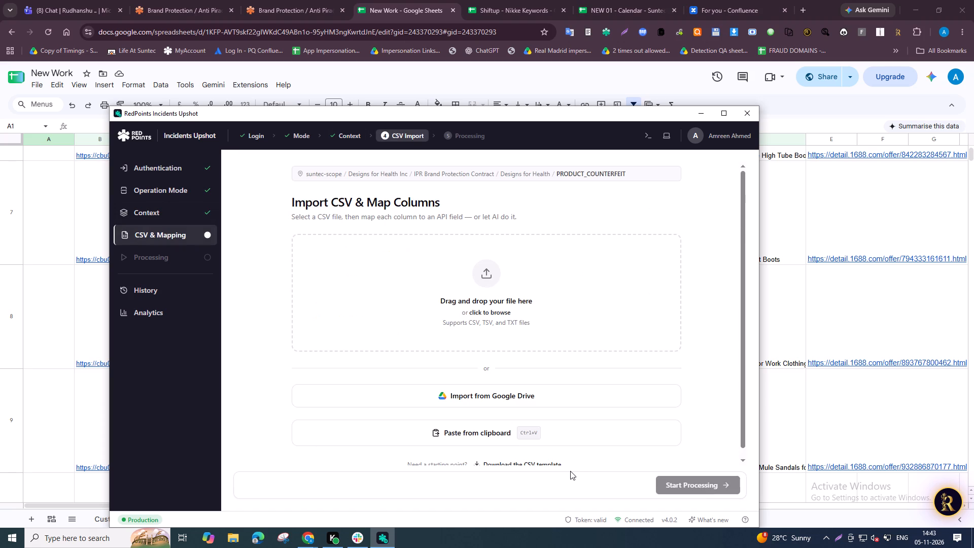
# Switch to the New Work spreadsheet and check the top rows of Sheet12 for the collected listing links.
pyautogui.hotkey('alt', 'Tab')
pyautogui.scroll(3, 173, 424)
pyautogui.click(233, 344)
pyautogui.hotkey('ctrl', 'Up')
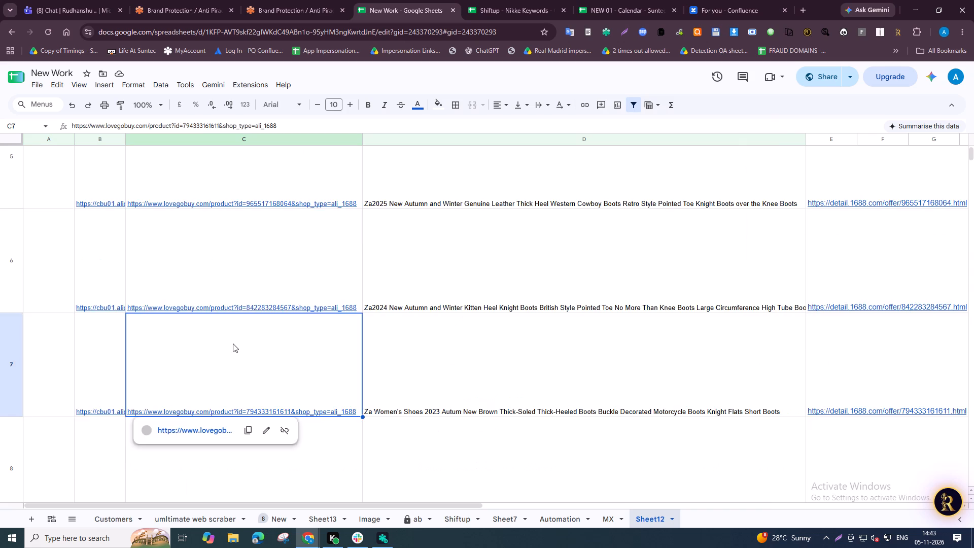
pyautogui.hotkey('ctrl', 'Up')
pyautogui.hotkey('ctrl', 'Up')
pyautogui.hotkey('ctrl', 'Up')
pyautogui.hotkey('ctrl', 'Up')
pyautogui.press('Left')
pyautogui.press('Left')
pyautogui.press('Left')
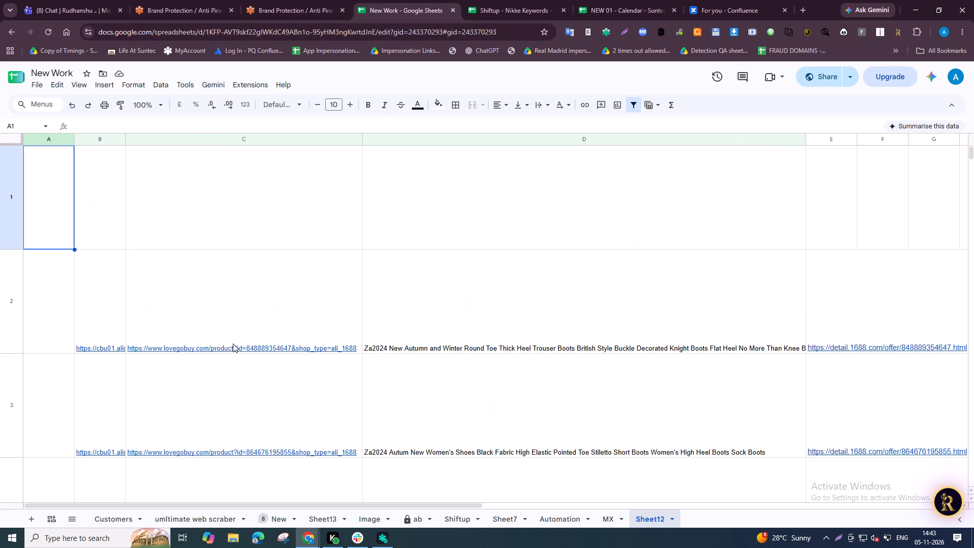
pyautogui.press('Left')
pyautogui.press('Left')
pyautogui.press('Left')
pyautogui.press('Left')
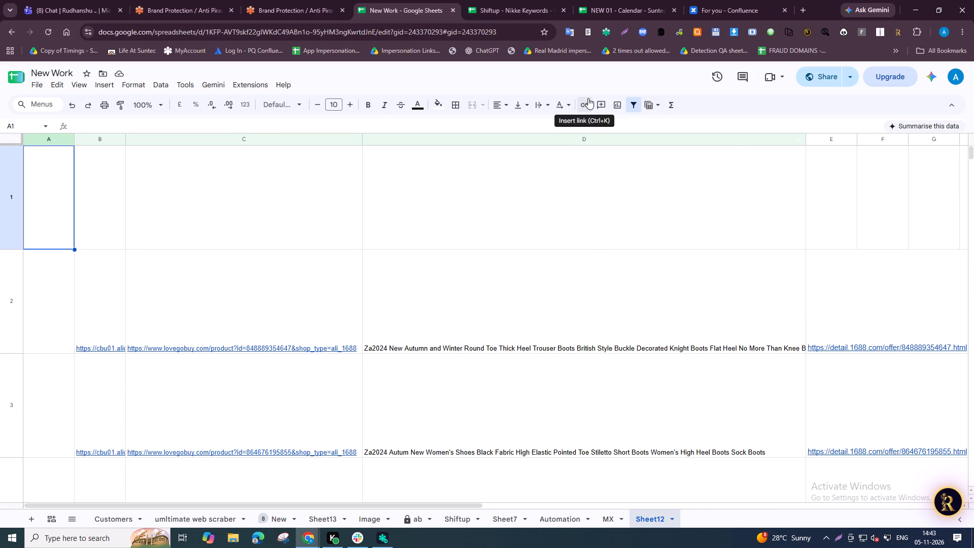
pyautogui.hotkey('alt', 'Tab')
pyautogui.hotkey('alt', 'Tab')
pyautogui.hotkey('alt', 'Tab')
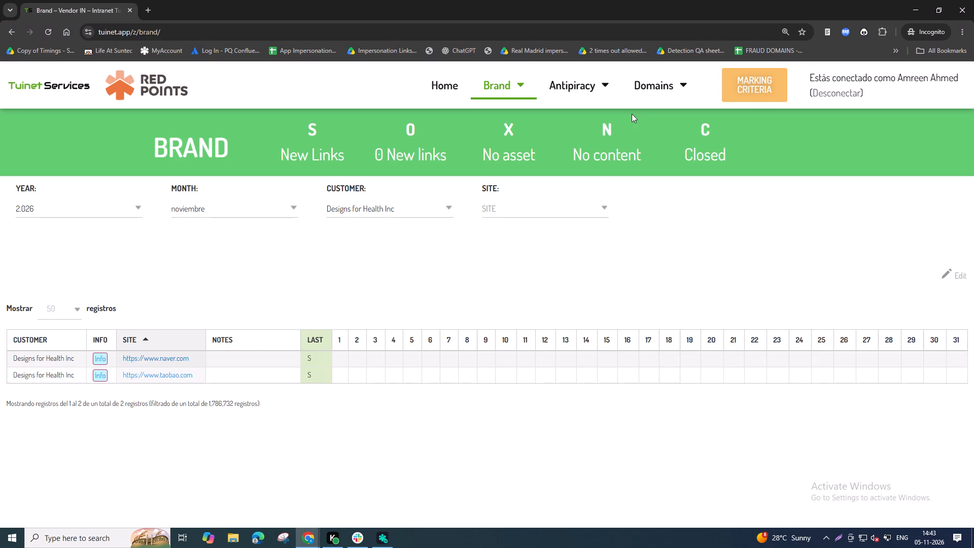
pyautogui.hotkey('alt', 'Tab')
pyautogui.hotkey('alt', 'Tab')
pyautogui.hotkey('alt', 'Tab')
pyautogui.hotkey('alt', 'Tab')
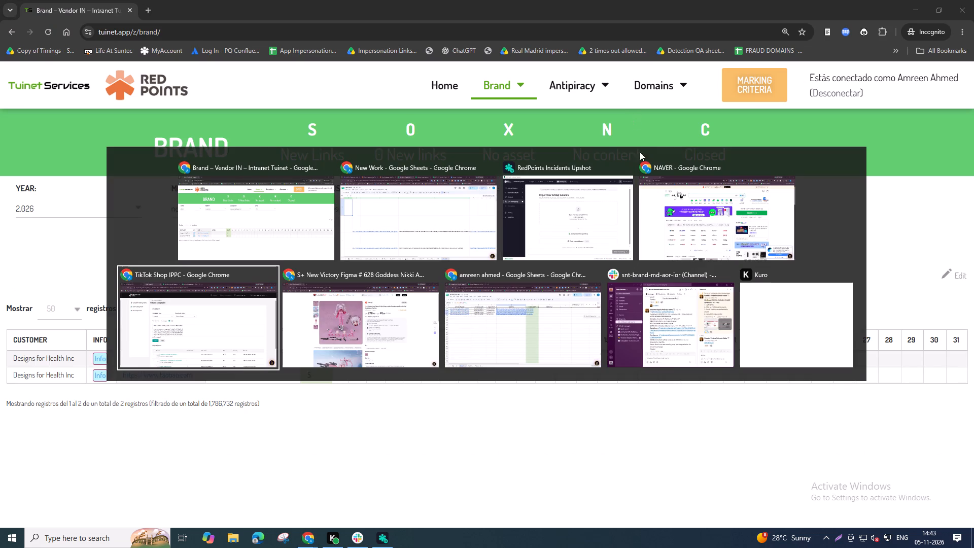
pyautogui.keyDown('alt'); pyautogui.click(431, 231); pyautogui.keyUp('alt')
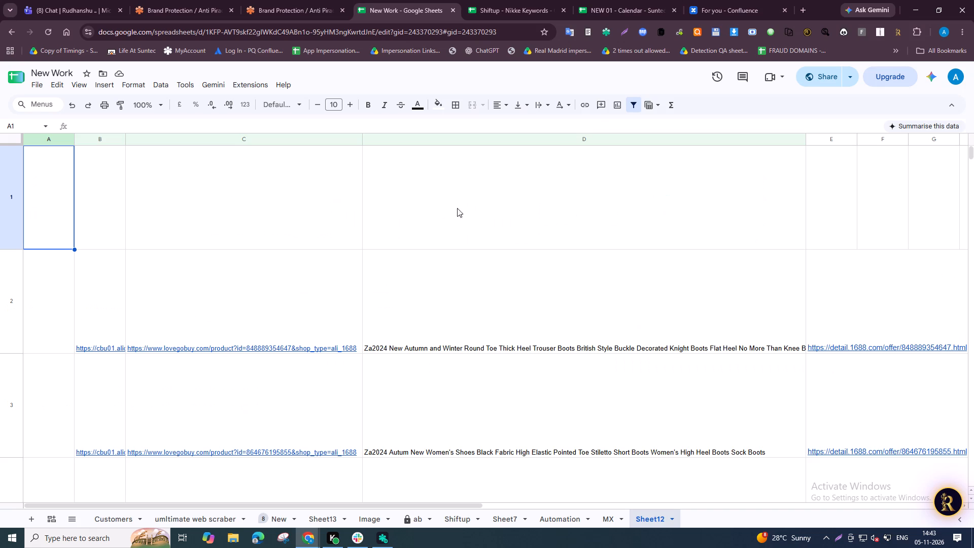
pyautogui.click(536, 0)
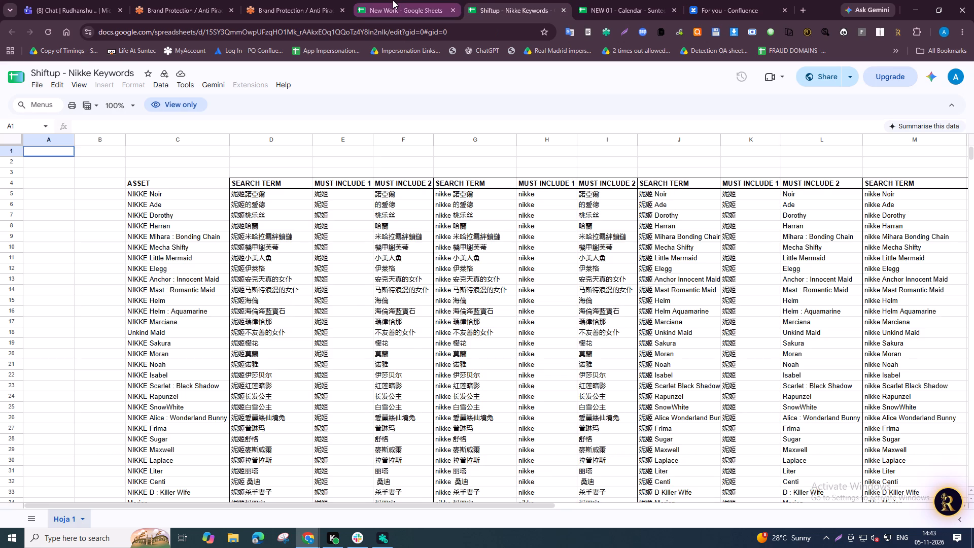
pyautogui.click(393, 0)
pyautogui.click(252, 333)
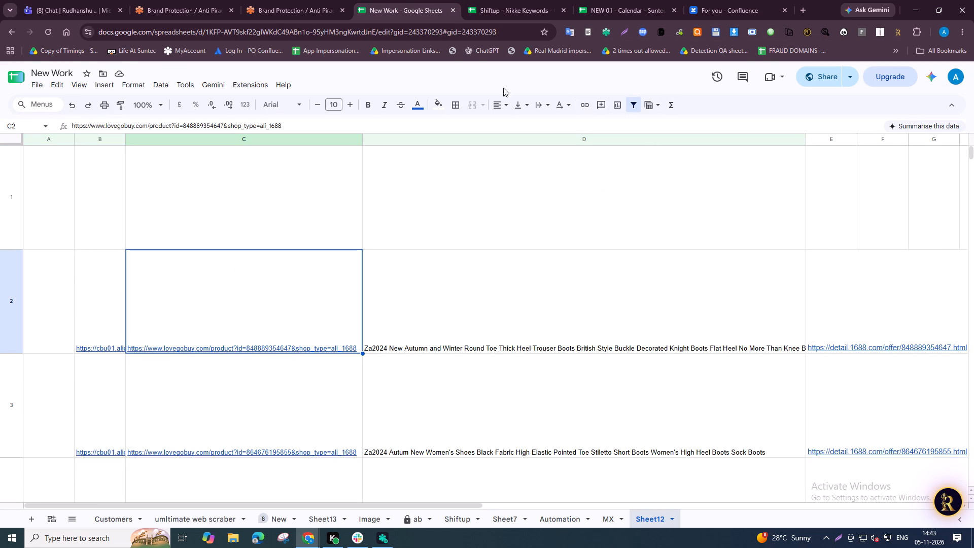
# Show the New sheet of the New Work spreadsheet to check its customer and link records.
pyautogui.click(275, 513)
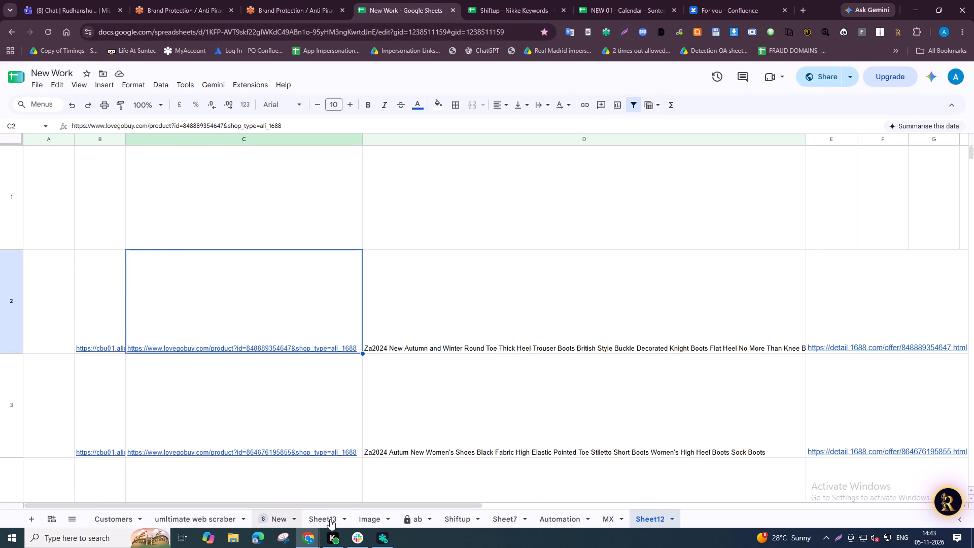
pyautogui.click(311, 534)
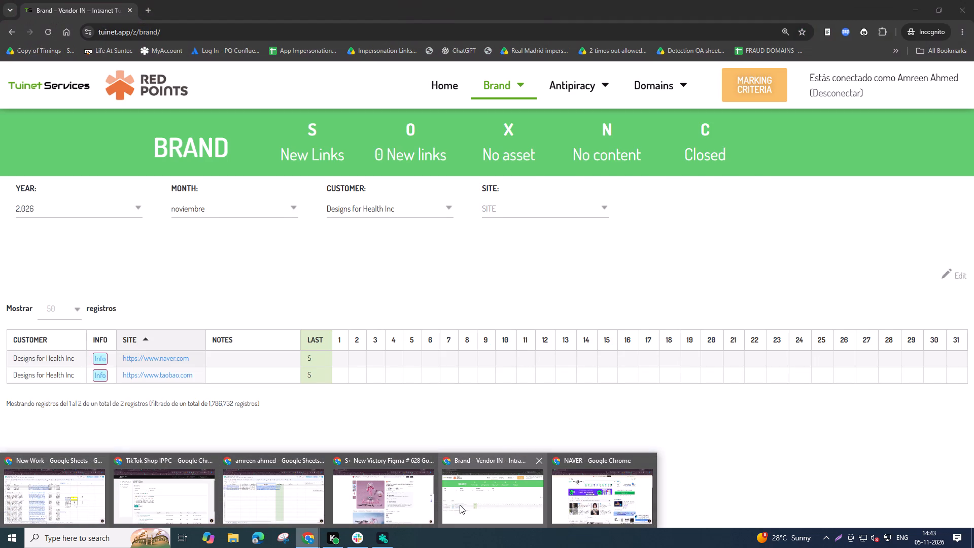
pyautogui.click(89, 503)
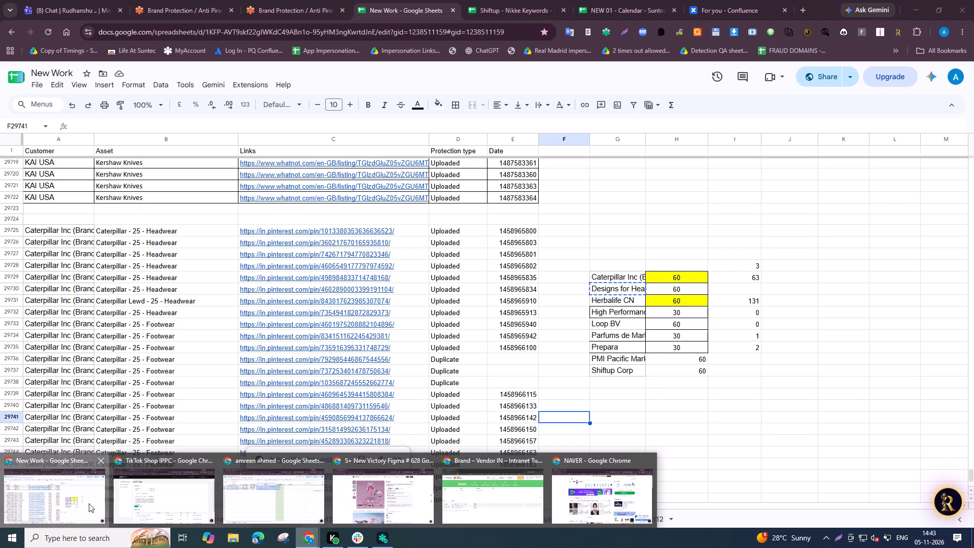
# Open the previously visited Design for health naver spreadsheet in a new browser tab.
pyautogui.click(807, 8)
pyautogui.write('for')
pyautogui.press('space')
pyautogui.write('healt')
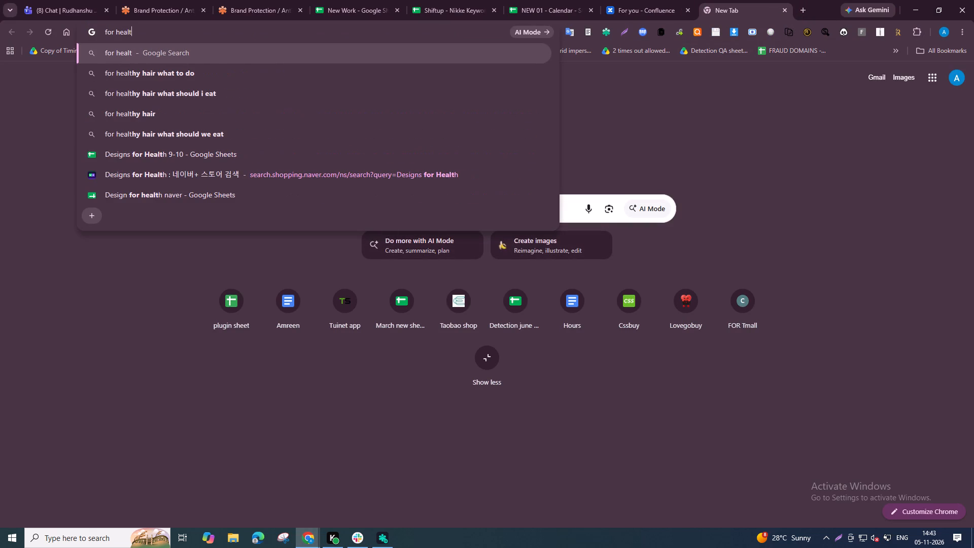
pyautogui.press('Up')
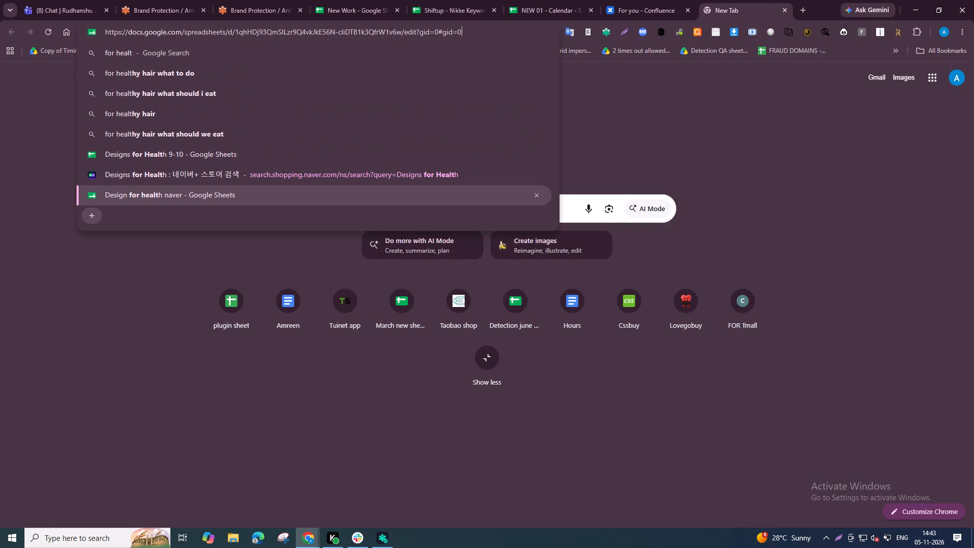
# Load the suggested Design for health naver spreadsheet in the current blank browser tab.
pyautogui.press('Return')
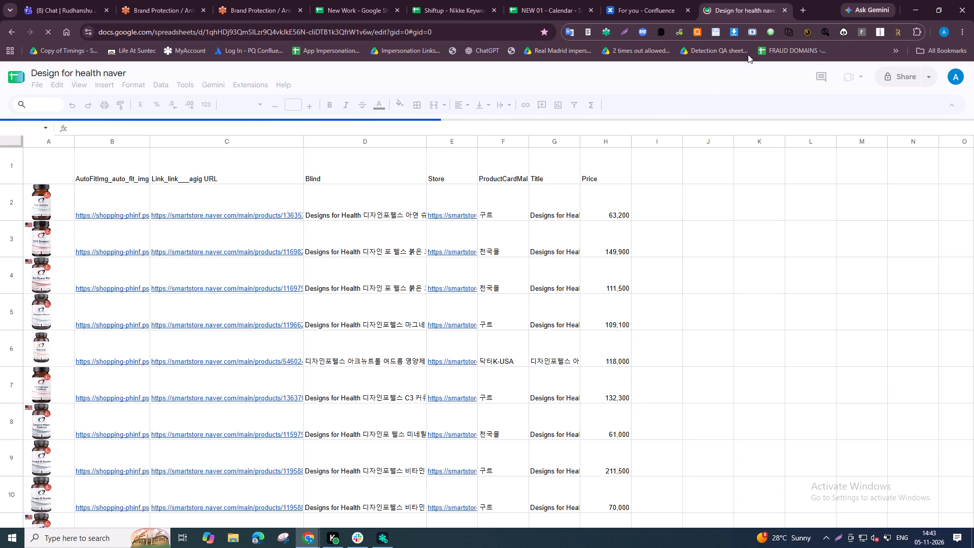
# Open the previously visited Designs for Health 9-10 spreadsheet in another new browser tab.
pyautogui.click(802, 8)
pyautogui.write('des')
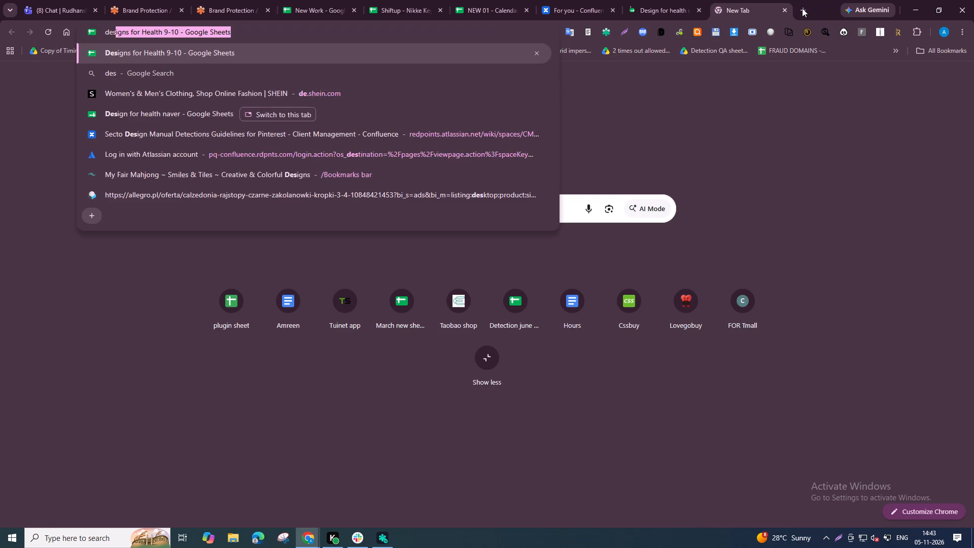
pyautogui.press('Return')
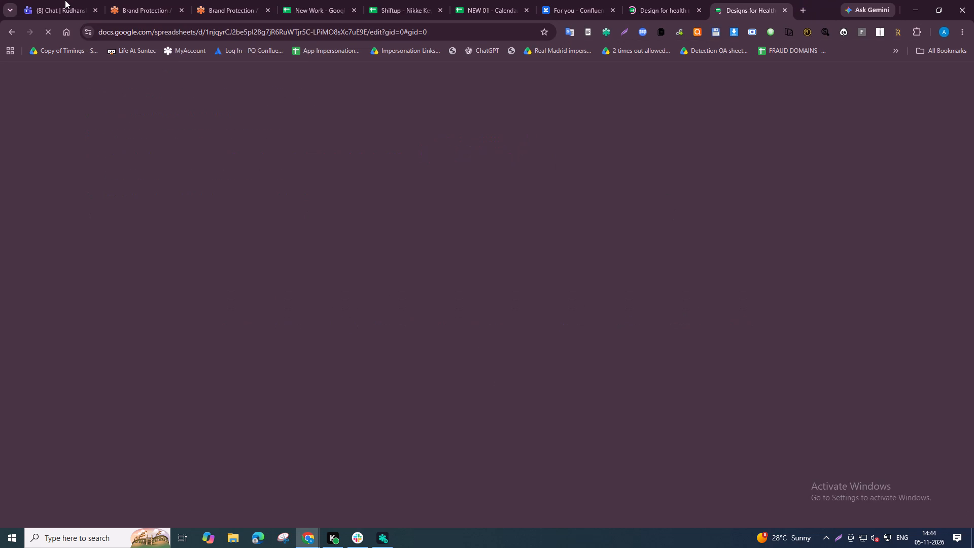
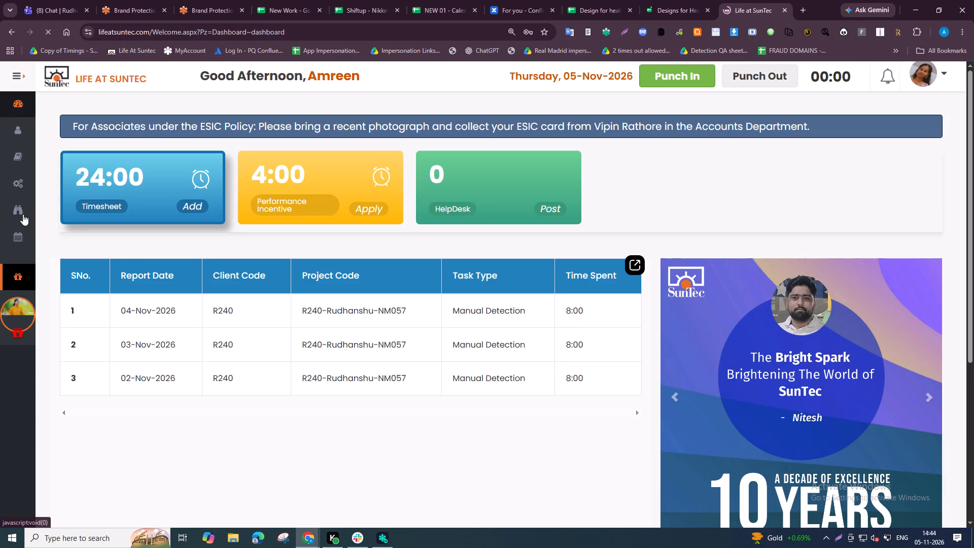
# Check the Monthly Attendance Report for Oct-2026 through the end of the month, and close the attendance portal.
pyautogui.click(68, 232)
pyautogui.click(19, 217)
pyautogui.click(68, 233)
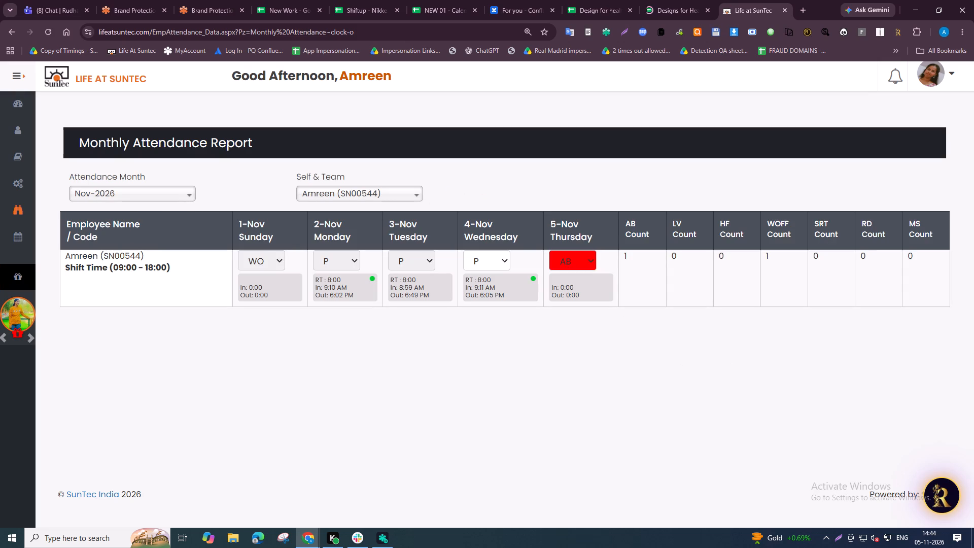
pyautogui.click(126, 199)
pyautogui.click(105, 239)
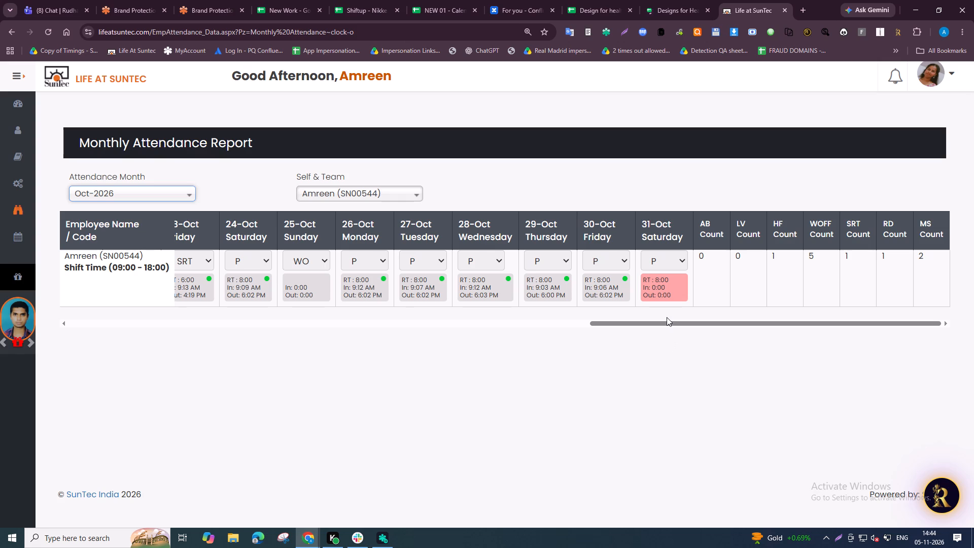
pyautogui.click(693, 391)
pyautogui.hotkey('ctrl', 'w')
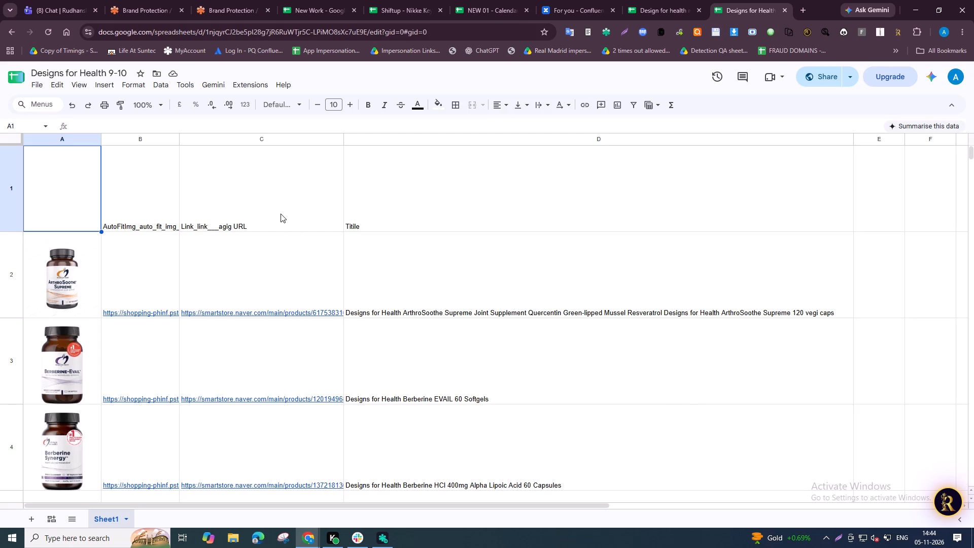
# Copy the image, URL and title columns of the Designs for Health 9-10 sheet, from the header row through row 47.
pyautogui.click(281, 214)
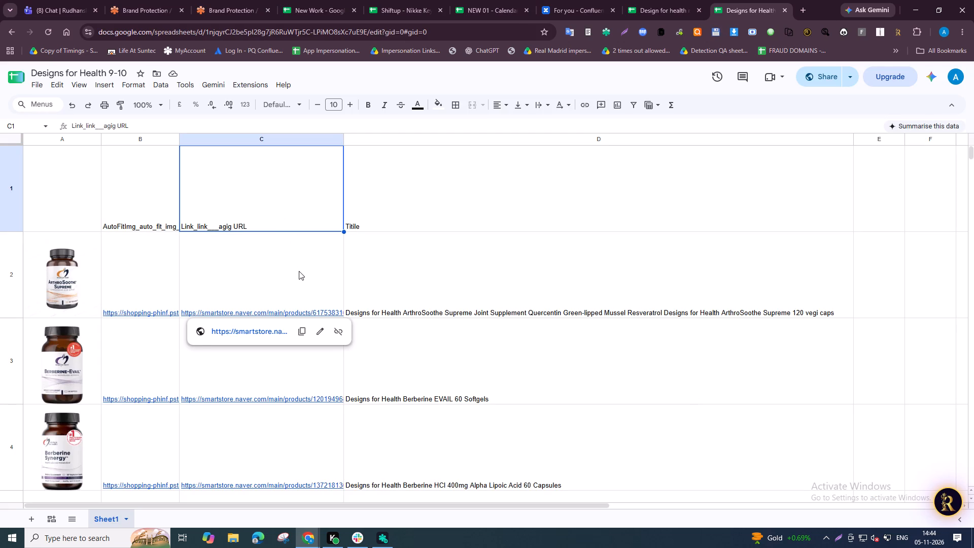
pyautogui.click(160, 211)
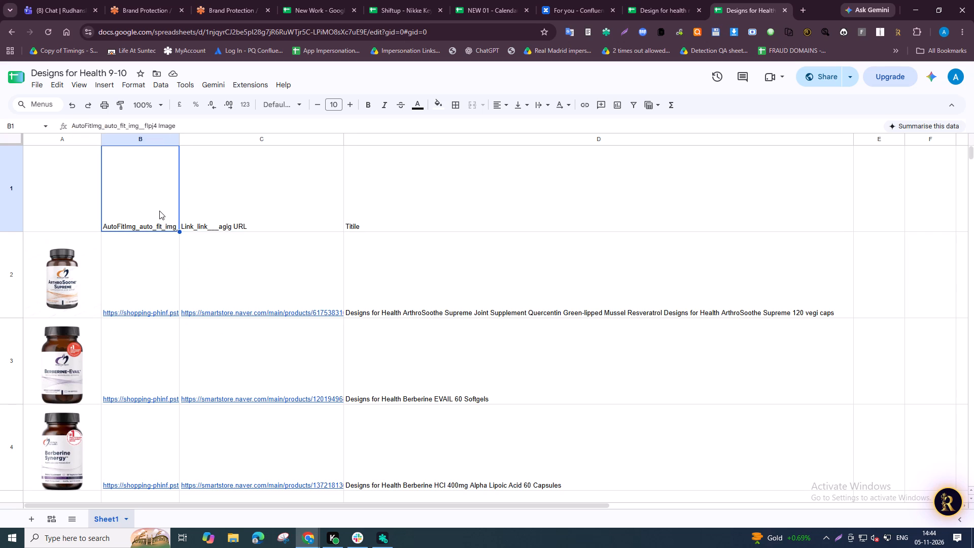
pyautogui.hotkey('ctrl', 'shift', 'Down')
pyautogui.hotkey('shift', 'Right')
pyautogui.hotkey('shift', 'Right')
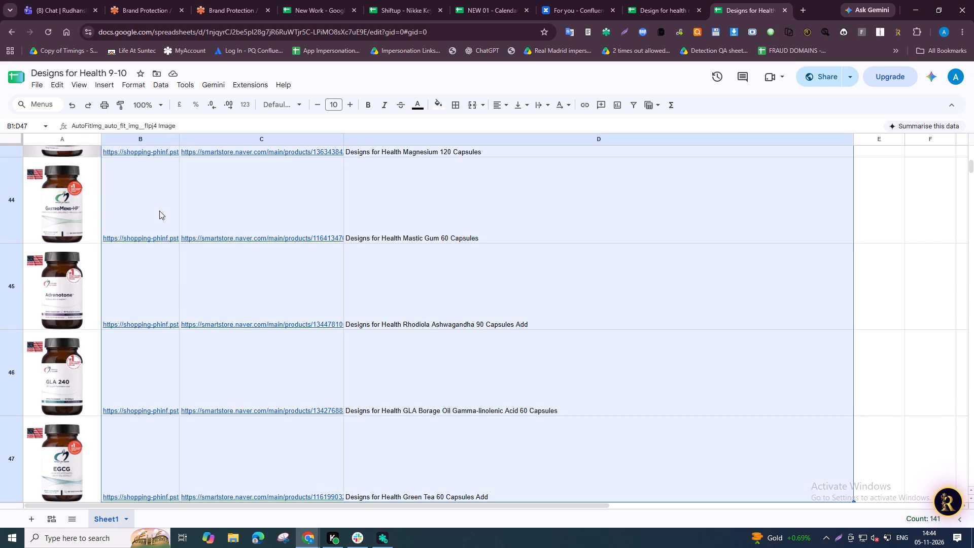
pyautogui.hotkey('shift', 'Right')
pyautogui.hotkey('shift', 'Left')
pyautogui.scroll(-6, 327, 212)
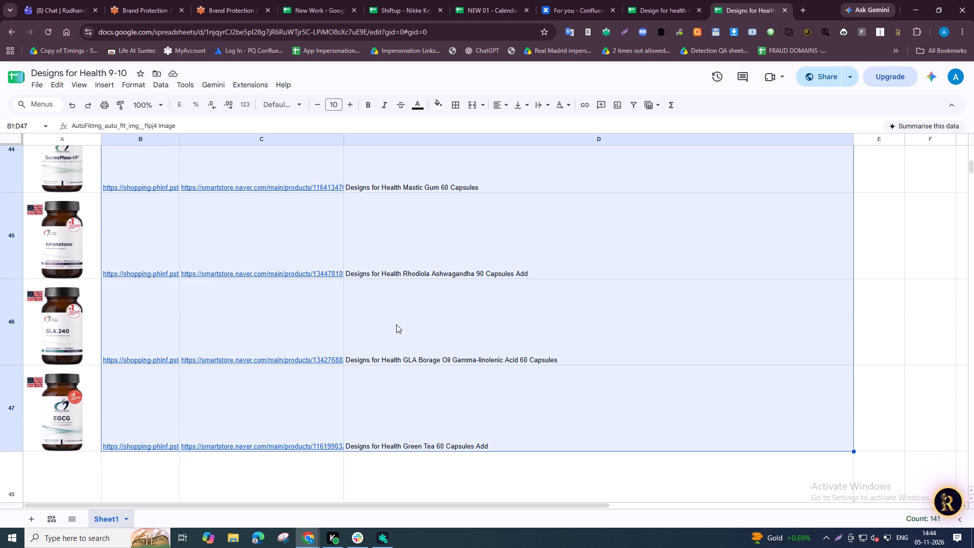
pyautogui.hotkey('ctrl', 'c')
pyautogui.hotkey('ctrl', 'c')
# Switch to RedPoints Incidents Upshot, import the copied rows from the clipboard, and start processing with the automatic column mapping.
pyautogui.hotkey('alt', 'Tab')
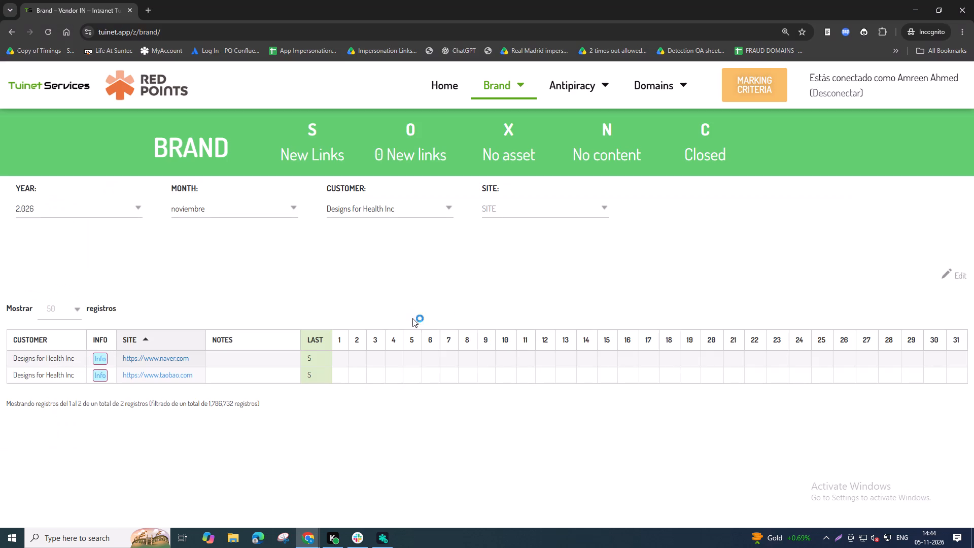
pyautogui.hotkey('alt', 'Tab')
pyautogui.hotkey('alt', 'Tab')
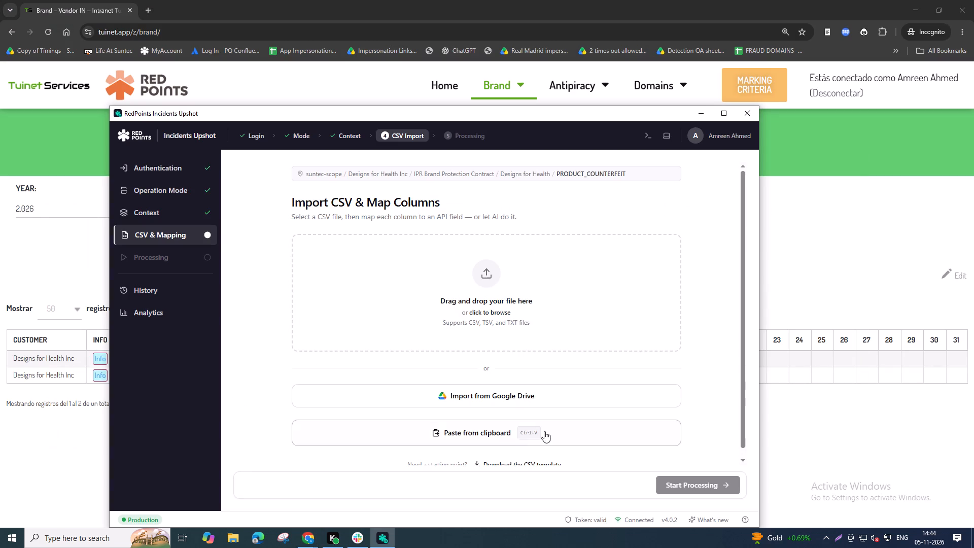
pyautogui.click(534, 434)
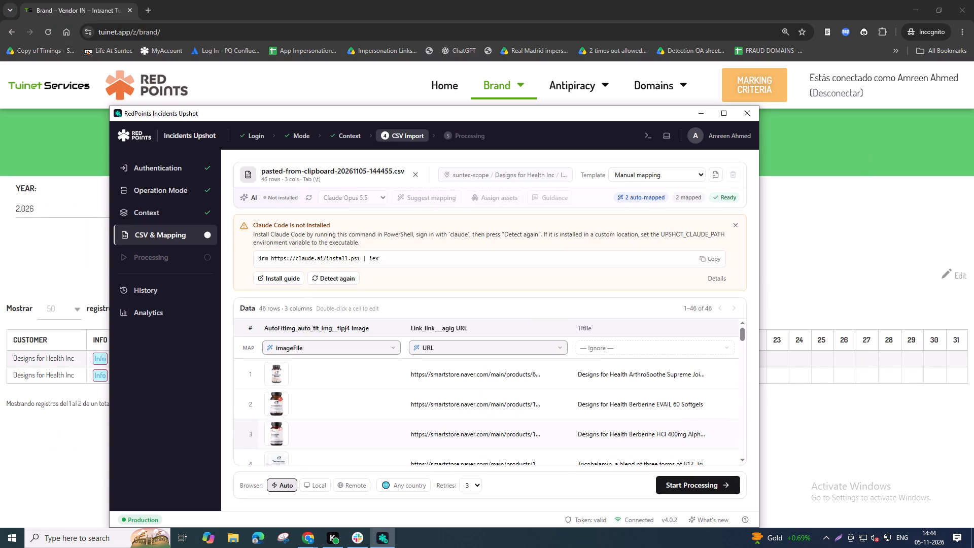
pyautogui.scroll(5, 536, 408)
pyautogui.click(708, 487)
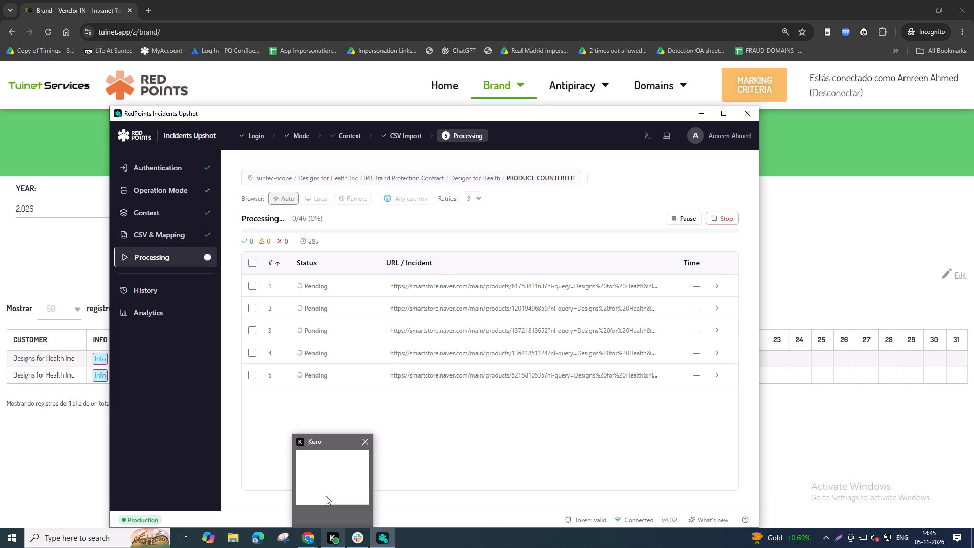
# Monitor the processing list, examining the status of each submitted Naver listing as the run progresses.
pyautogui.click(507, 466)
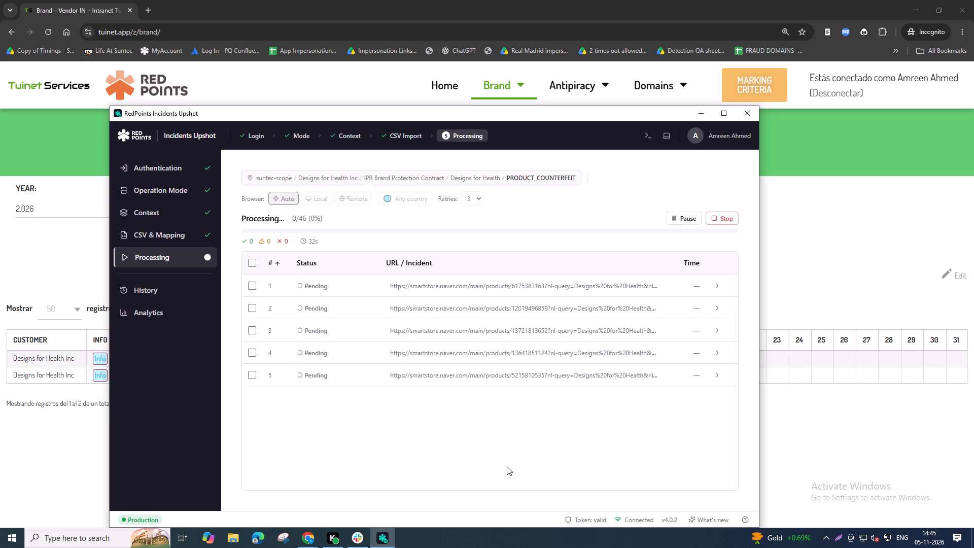
pyautogui.scroll(-4, 517, 464)
pyautogui.scroll(6, 517, 464)
pyautogui.scroll(-7, 566, 350)
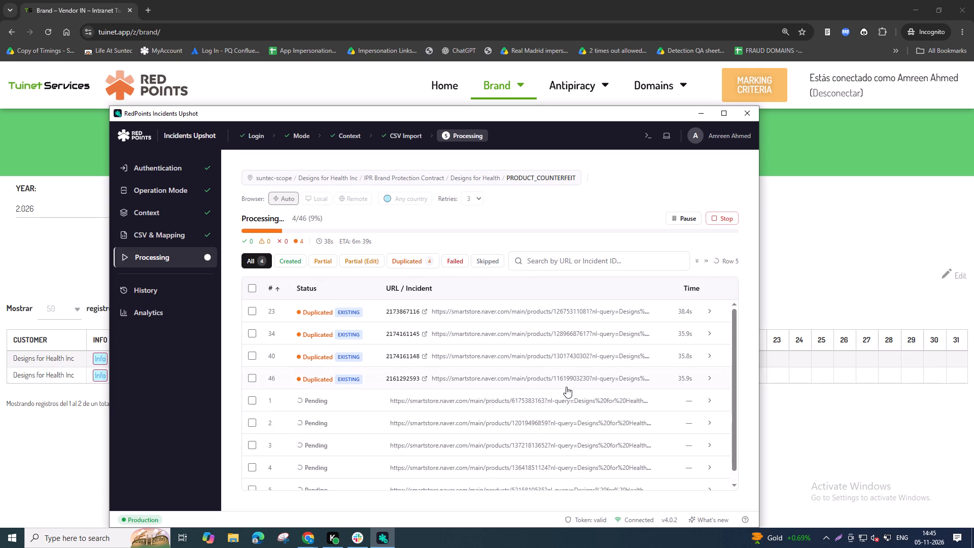
pyautogui.scroll(-4, 561, 402)
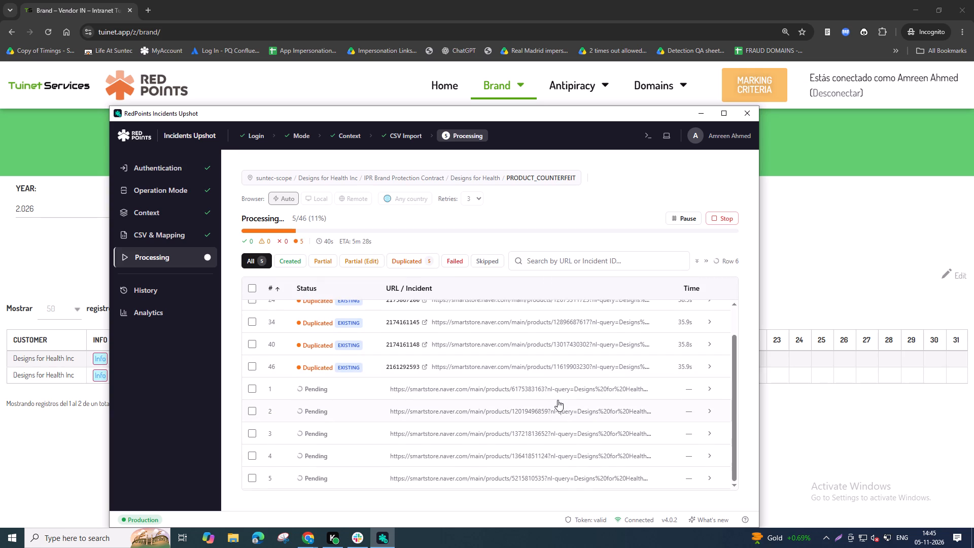
pyautogui.scroll(-4, 528, 400)
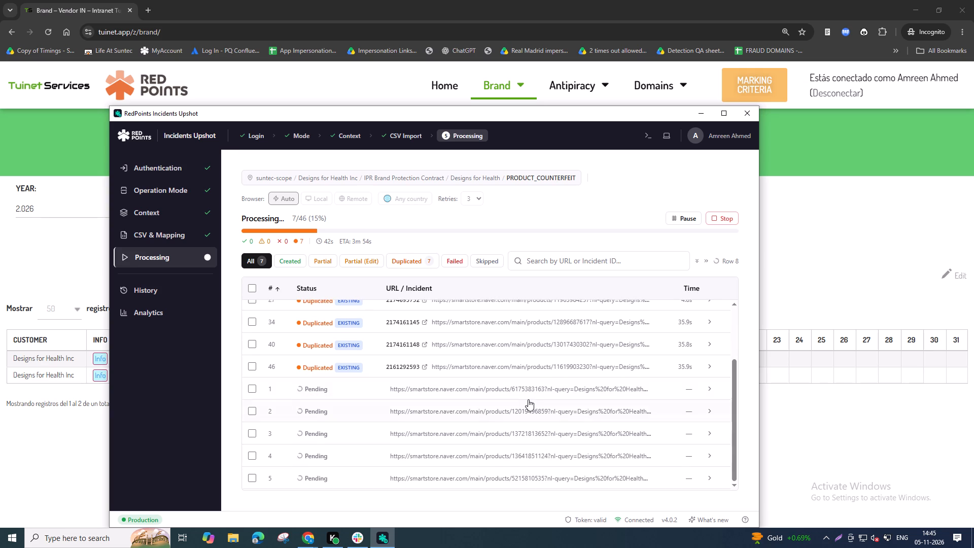
pyautogui.scroll(-8, 528, 395)
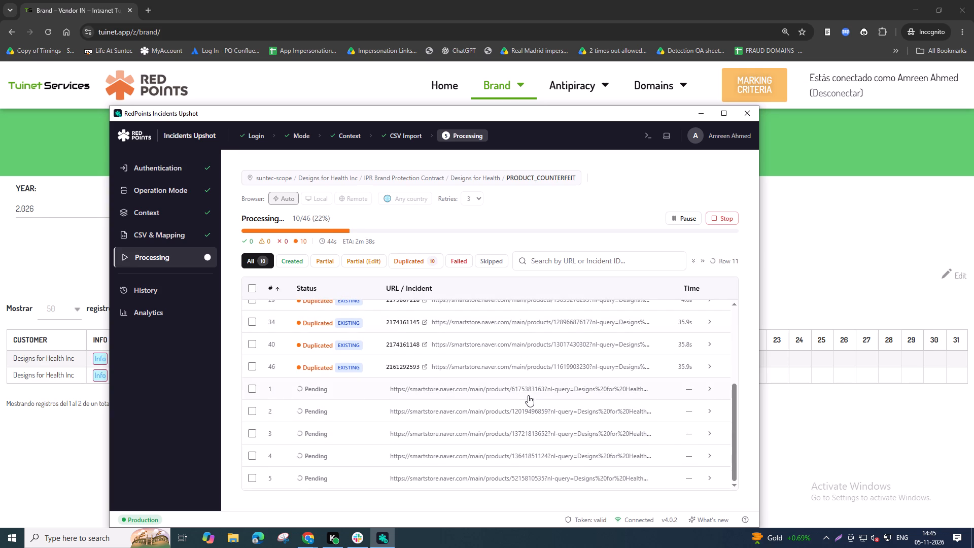
pyautogui.scroll(-6, 528, 394)
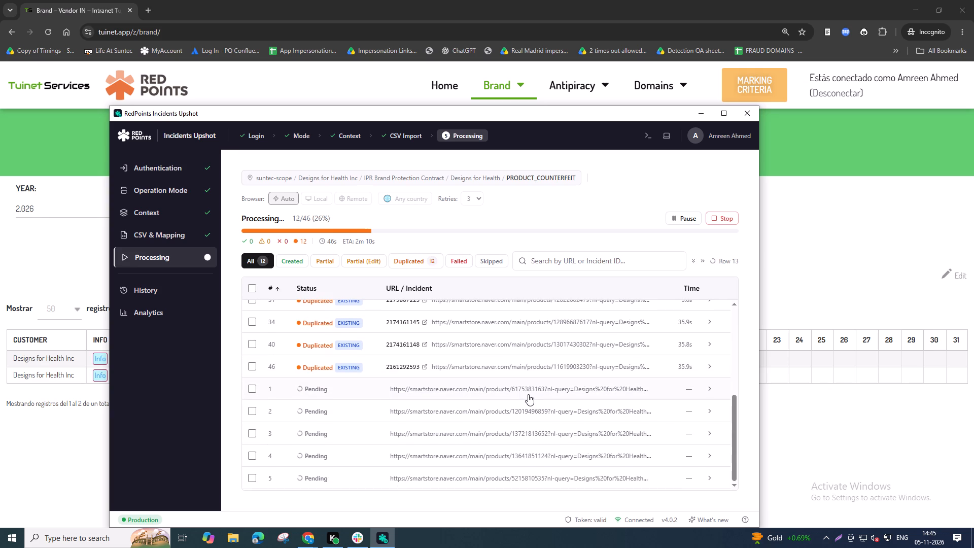
pyautogui.scroll(-3, 528, 394)
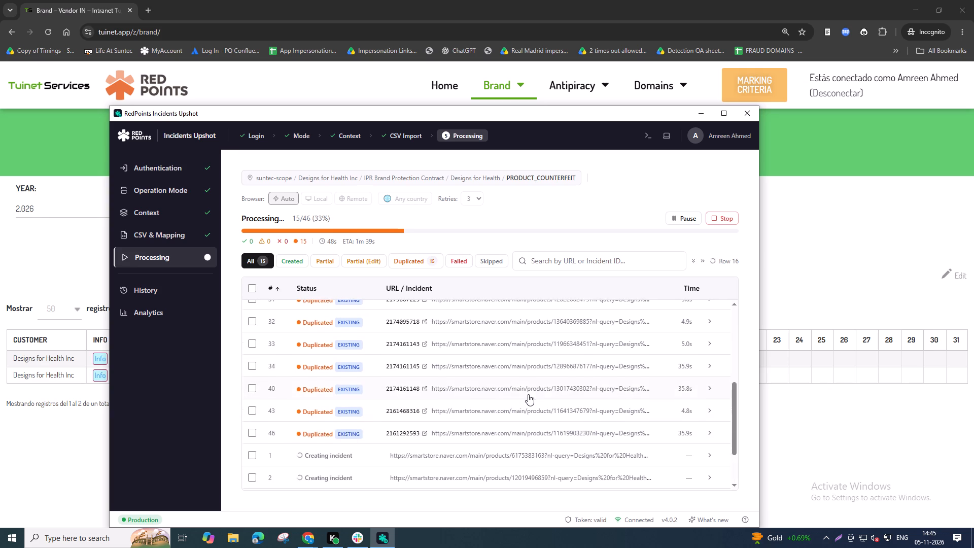
pyautogui.scroll(-3, 528, 394)
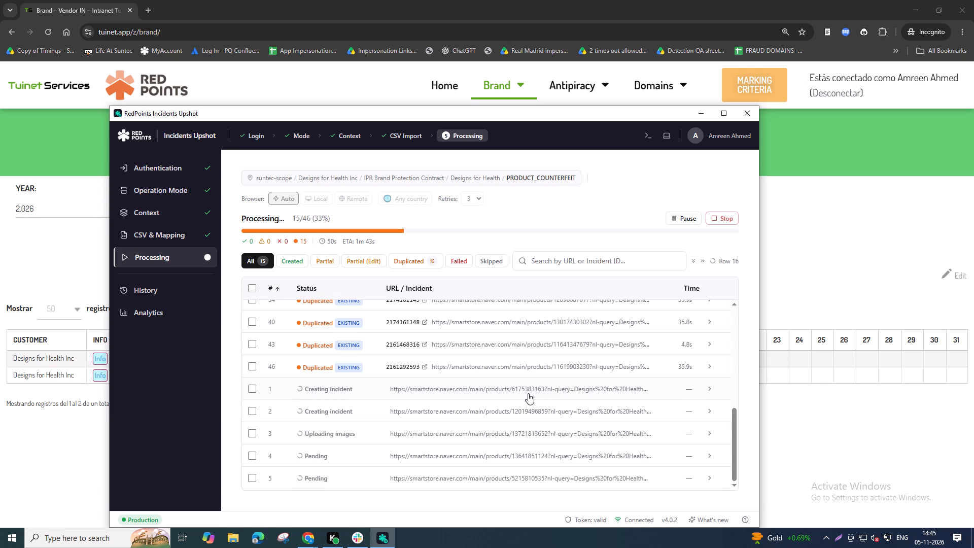
pyautogui.scroll(-8, 528, 393)
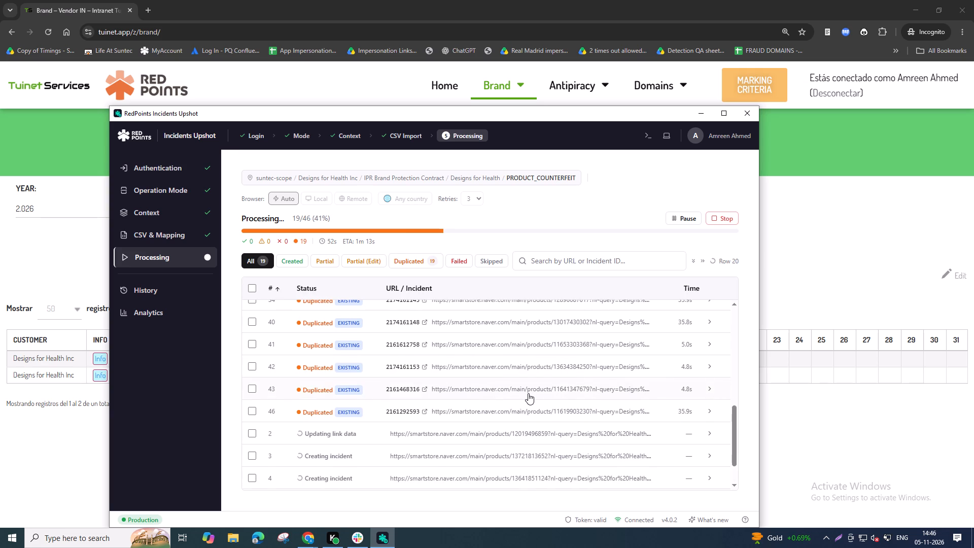
pyautogui.scroll(-7, 528, 393)
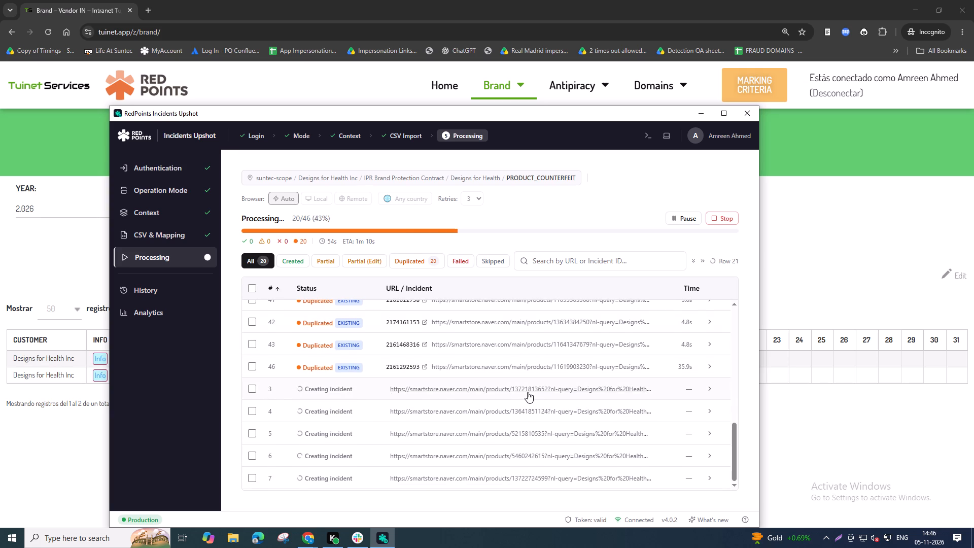
pyautogui.scroll(-6, 528, 392)
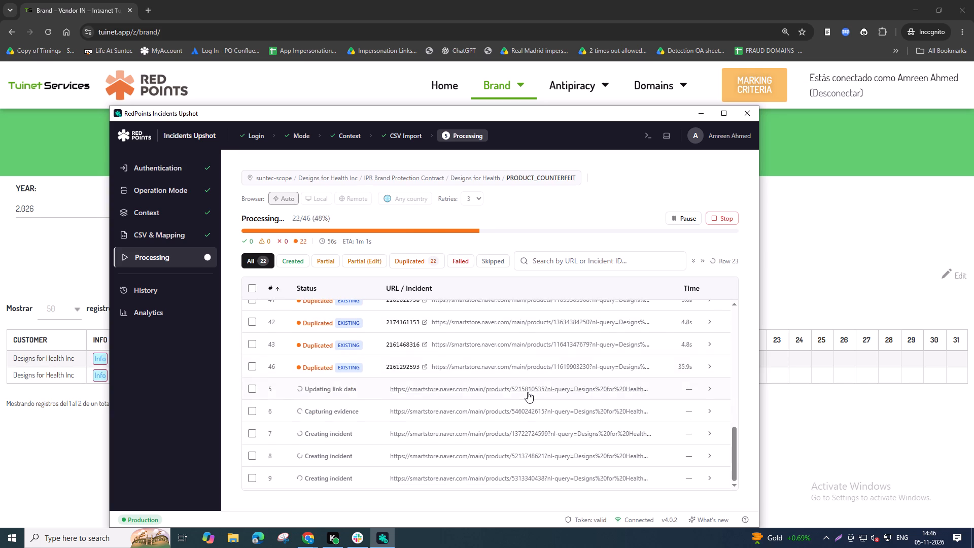
pyautogui.scroll(-20, 528, 392)
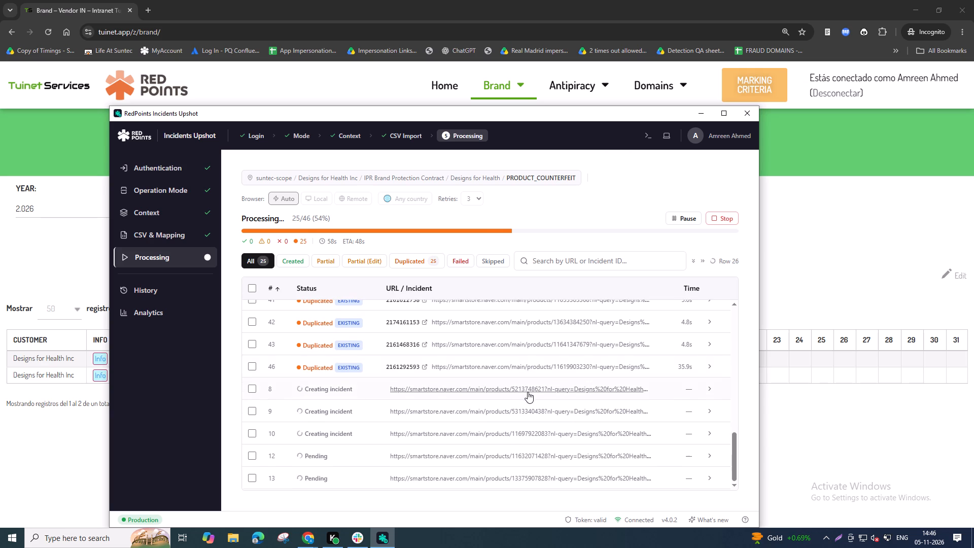
pyautogui.scroll(-16, 528, 392)
pyautogui.scroll(-9, 528, 390)
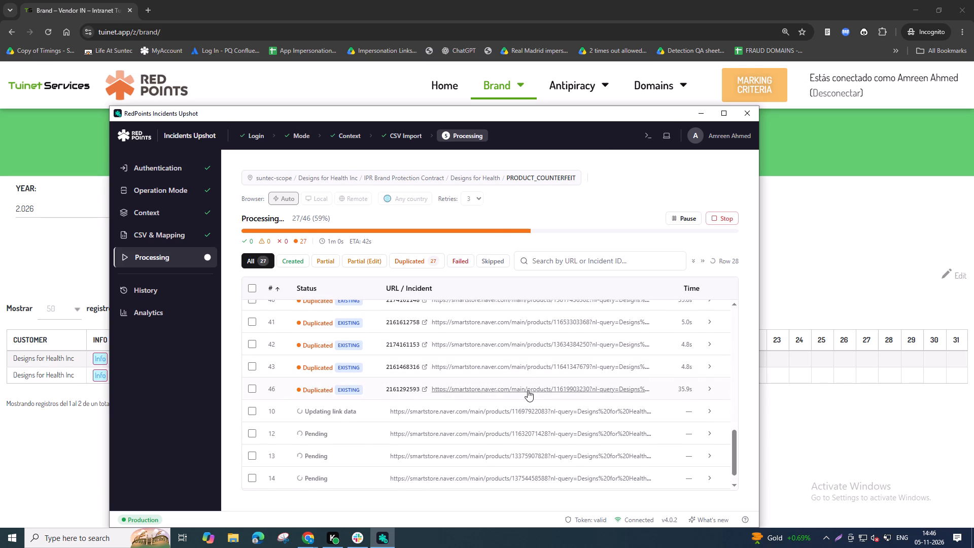
pyautogui.scroll(-7, 528, 390)
pyautogui.scroll(-17, 528, 390)
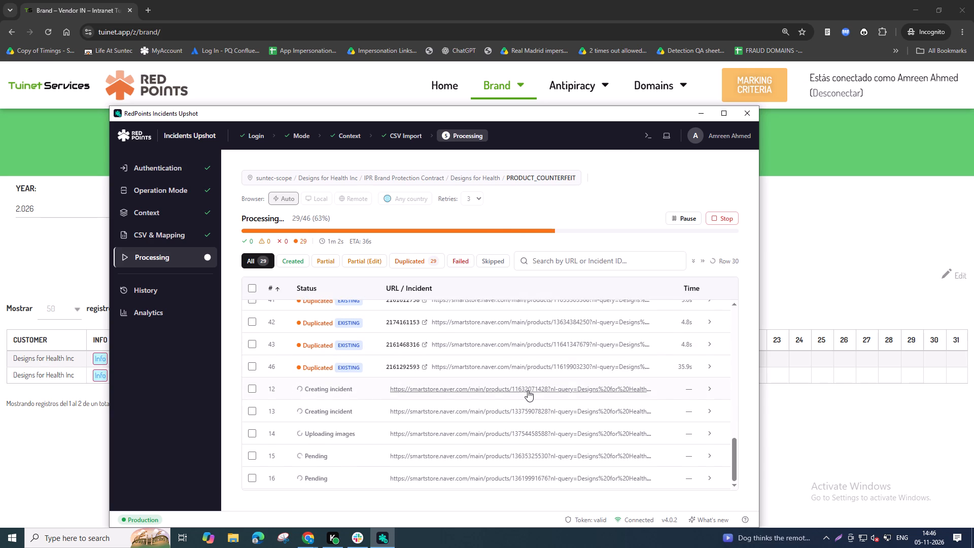
pyautogui.scroll(-14, 528, 390)
pyautogui.scroll(-10, 528, 390)
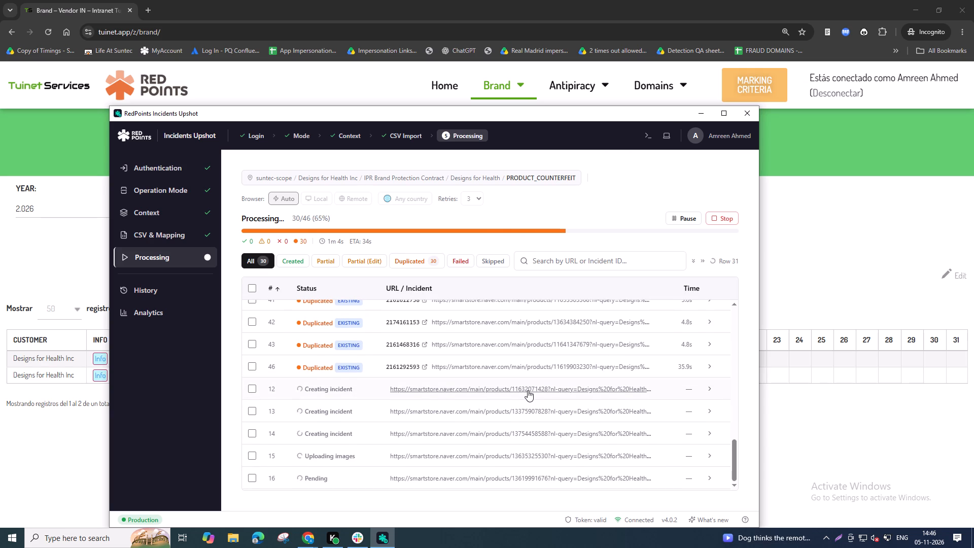
pyautogui.scroll(-11, 528, 390)
pyautogui.scroll(-15, 528, 390)
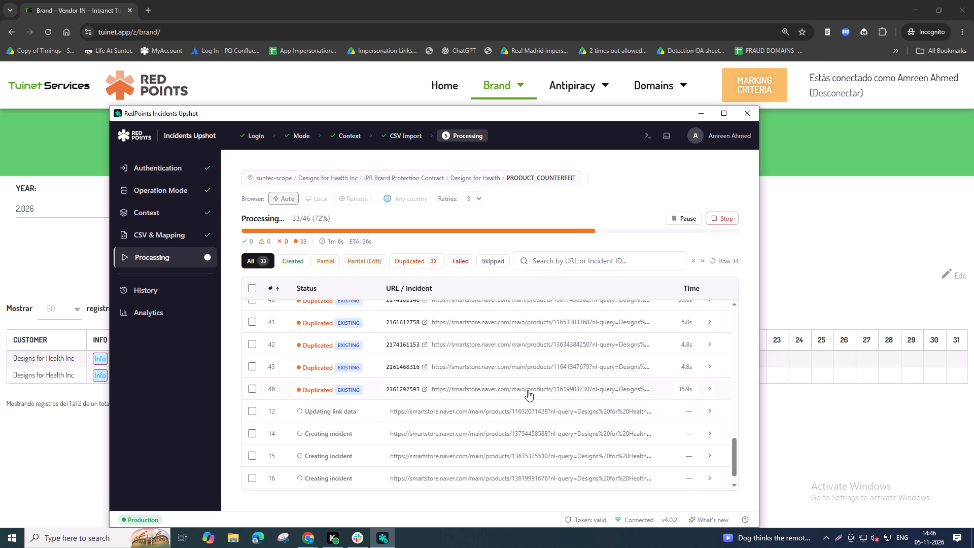
pyautogui.scroll(-16, 528, 390)
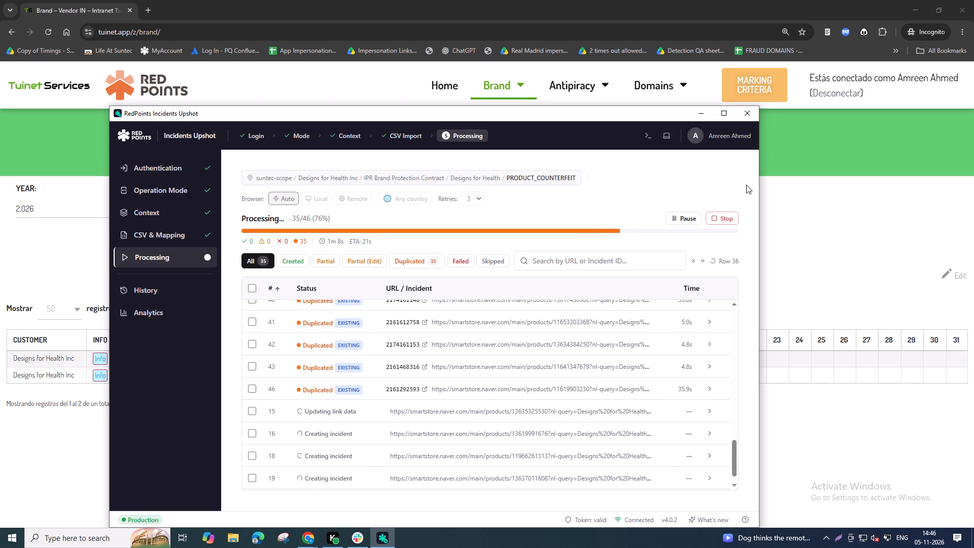
pyautogui.scroll(-7, 675, 350)
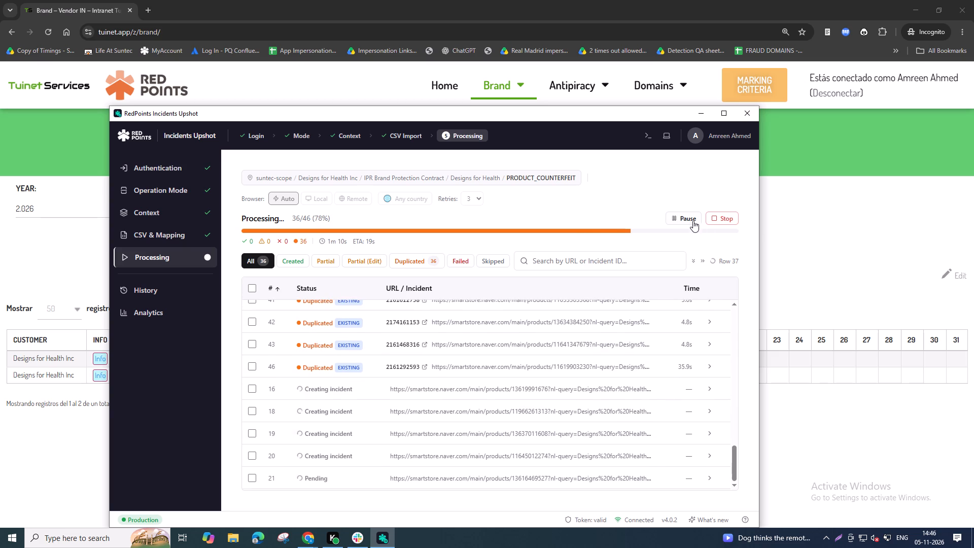
# Stop the running incident processing and close RedPoints Incidents Upshot.
pyautogui.click(730, 219)
pyautogui.click(746, 124)
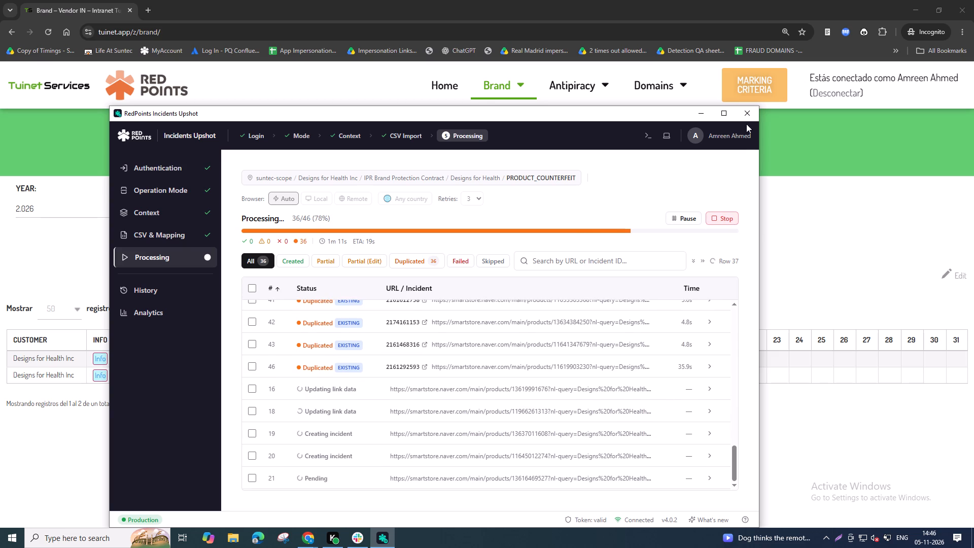
pyautogui.click(748, 107)
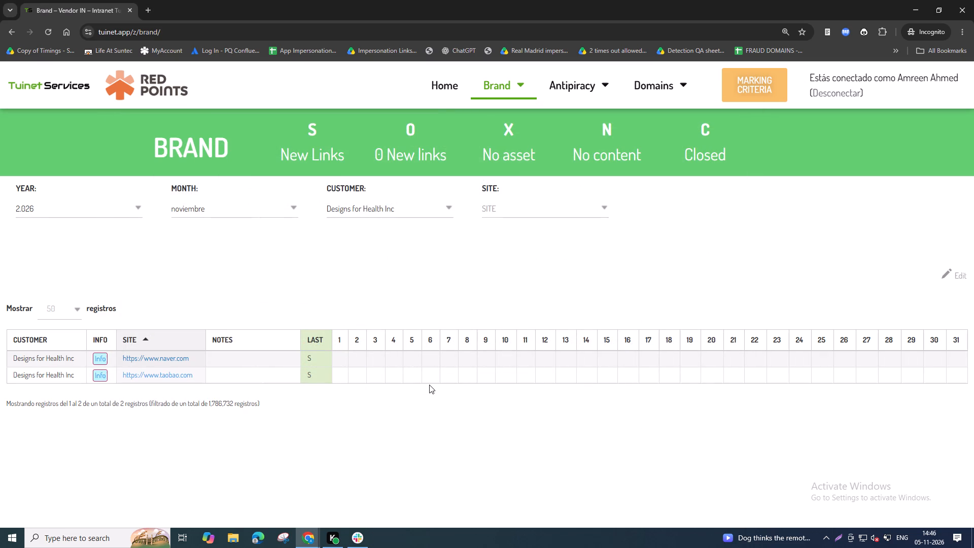
# In the Brand tracker, mark day 5 of the Designs for Health Inc taobao.com row as 0 (no new links).
pyautogui.doubleClick(410, 374)
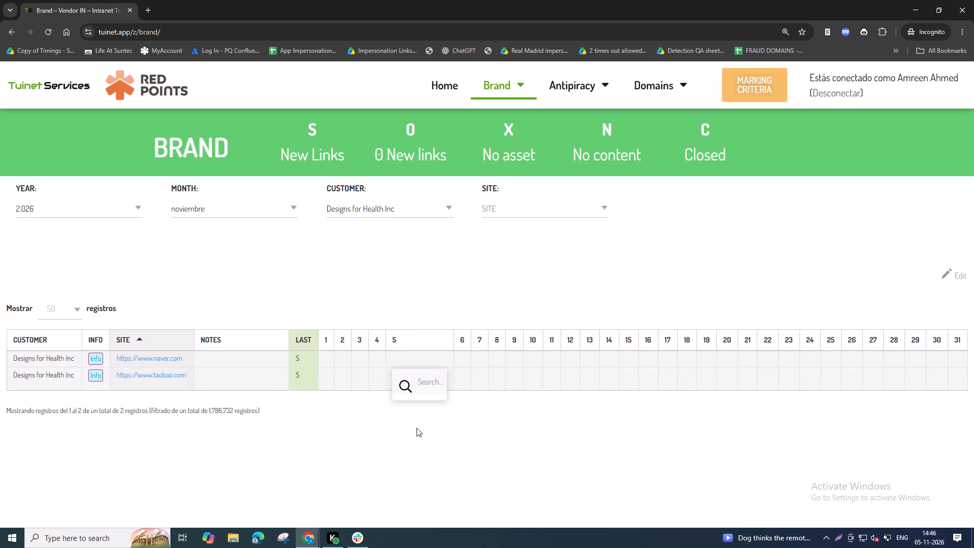
pyautogui.click(419, 425)
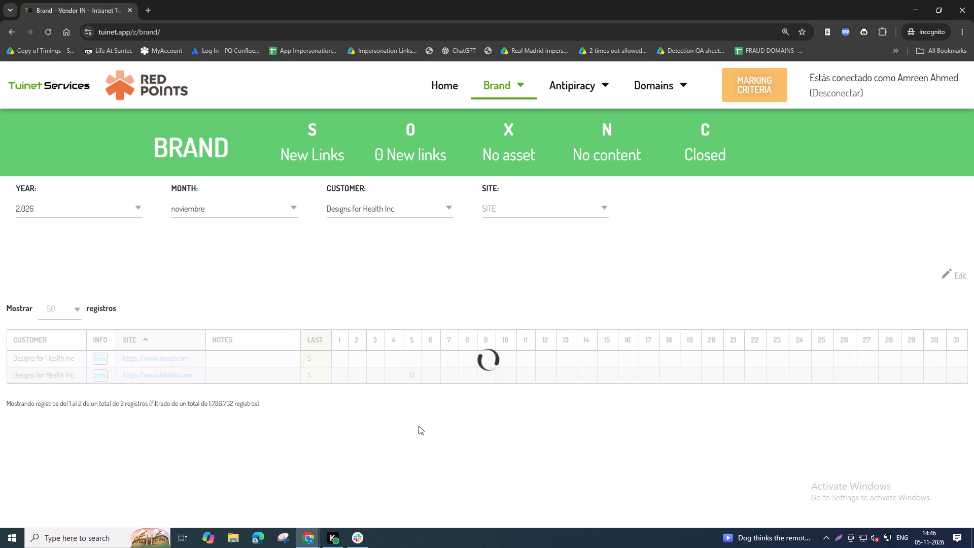
# Return to the main browser window and close the Designs for Health 9-10 and Design for health naver spreadsheets.
pyautogui.hotkey('alt', 'Tab')
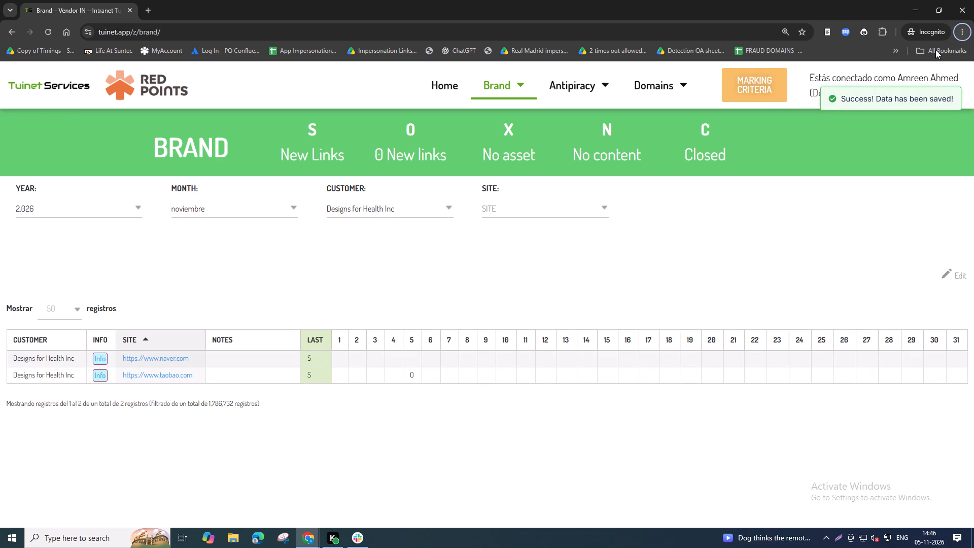
pyautogui.hotkey('ctrl', 'w')
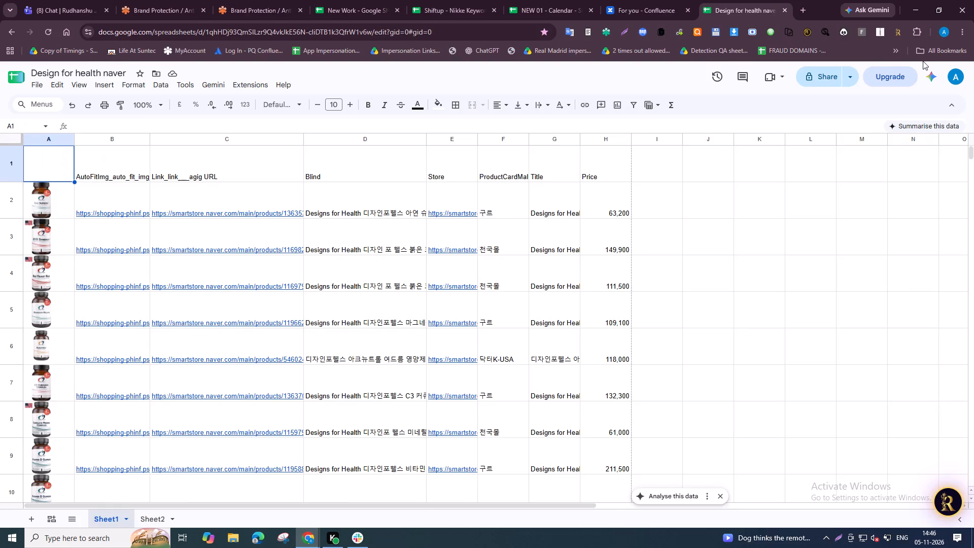
pyautogui.hotkey('ctrl', 'w')
# Open a browser window under the Zara profile.
pyautogui.click(947, 39)
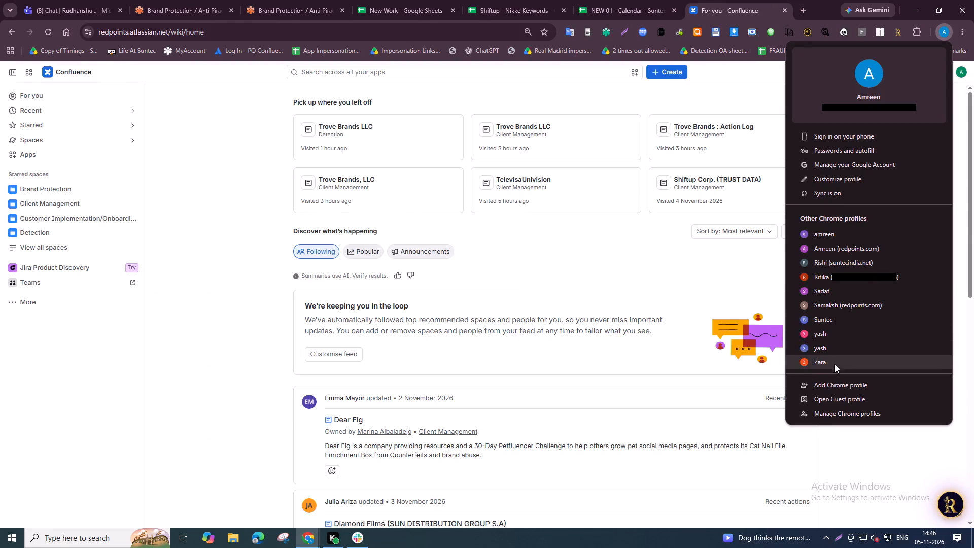
pyautogui.click(835, 362)
# Search Google for "site:taobao.com design for health" and look through the expanded image results.
pyautogui.write('site')
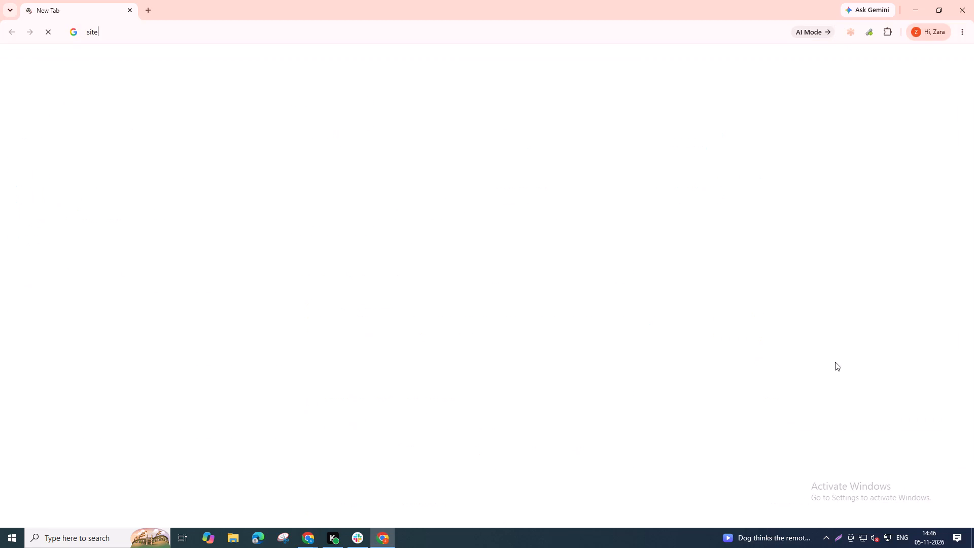
pyautogui.press('Left')
pyautogui.press('Down')
pyautogui.press('BackSpace')
pyautogui.press('BackSpace')
pyautogui.press('BackSpace')
pyautogui.press('BackSpace')
pyautogui.press('BackSpace')
pyautogui.press('BackSpace')
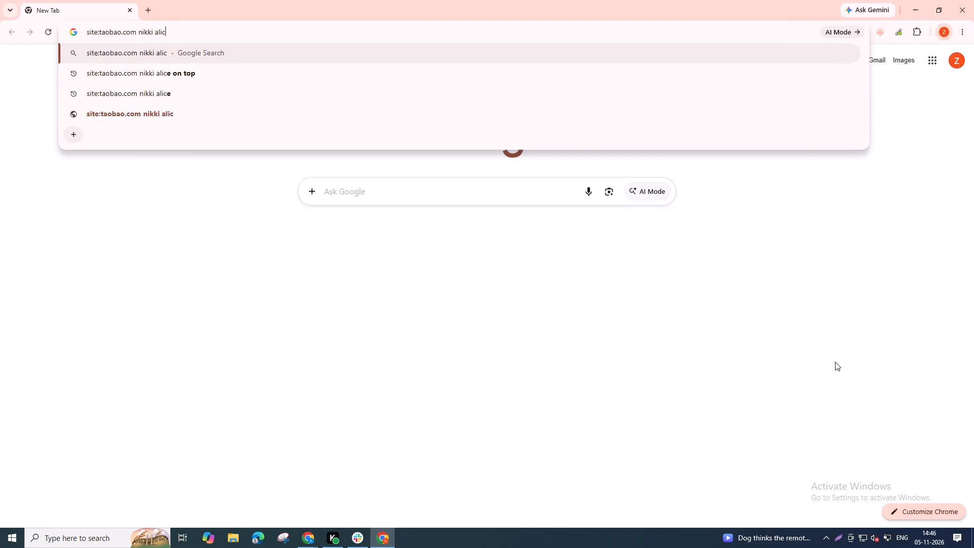
pyautogui.press('BackSpace')
pyautogui.press('BackSpace')
pyautogui.press('BackSpace')
pyautogui.press('BackSpace')
pyautogui.press('BackSpace')
pyautogui.write('des')
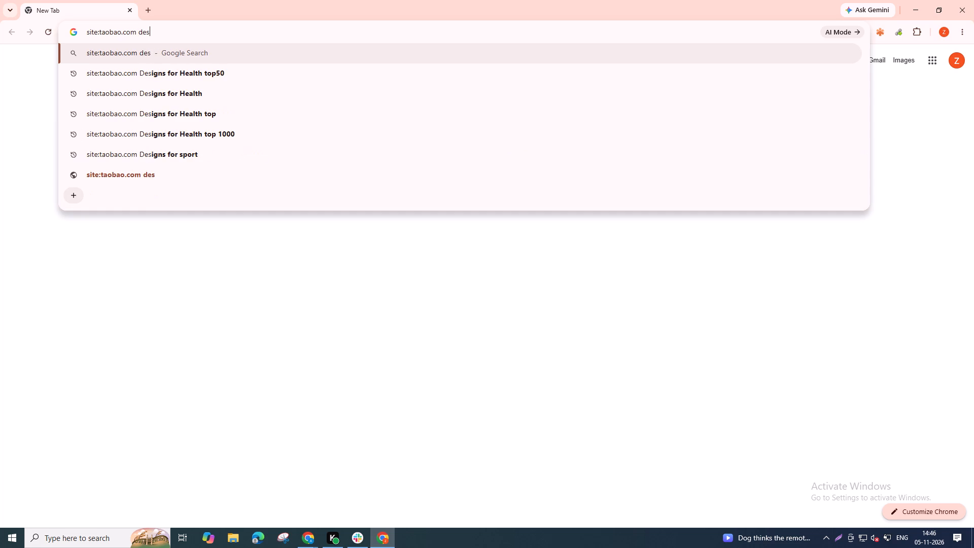
pyautogui.write('ign for health')
pyautogui.press('Return')
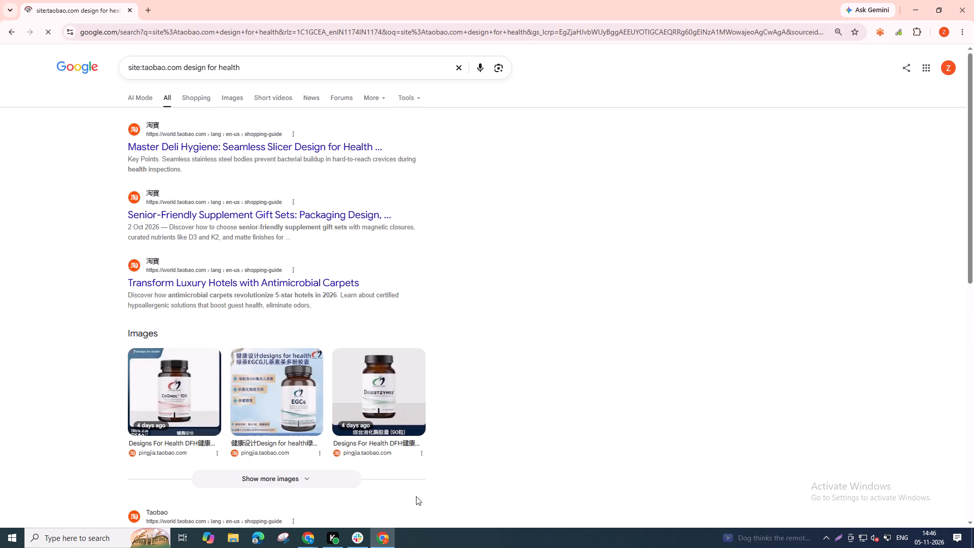
pyautogui.click(344, 478)
pyautogui.scroll(-5, 536, 407)
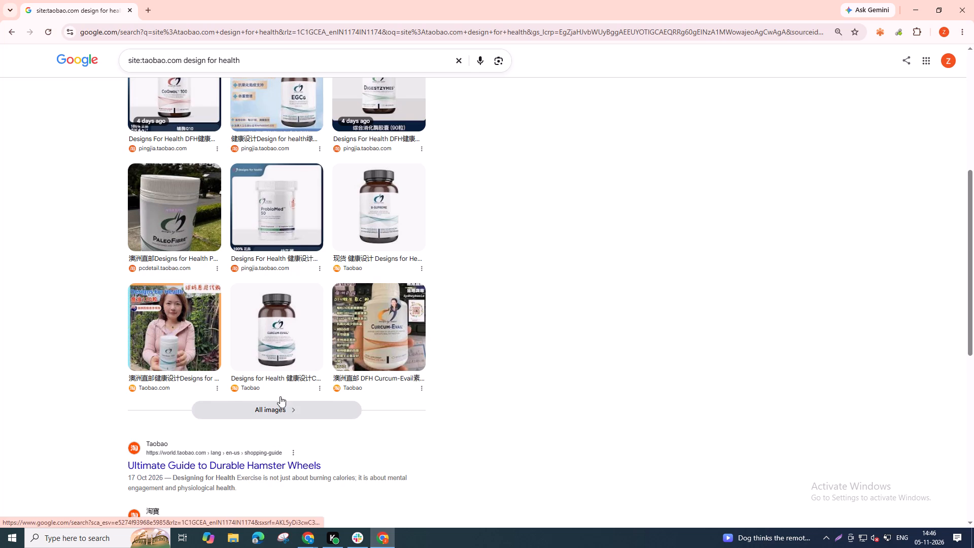
pyautogui.scroll(-4, 283, 401)
pyautogui.scroll(7, 283, 407)
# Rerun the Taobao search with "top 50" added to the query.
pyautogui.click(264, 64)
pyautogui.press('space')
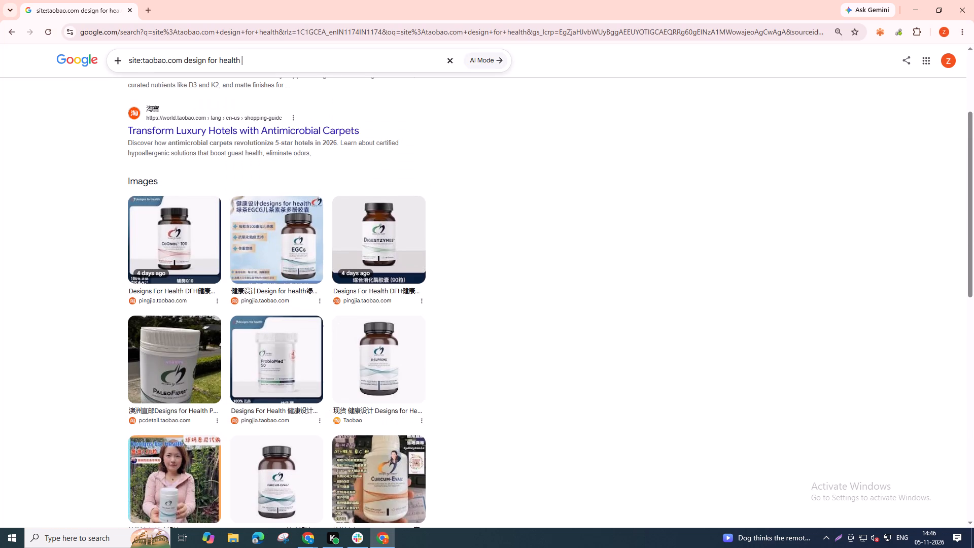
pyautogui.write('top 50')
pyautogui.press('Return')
# Remove "top 50" from the query, rerun "site:taobao.com design for health" and scan the web results.
pyautogui.doubleClick(247, 68)
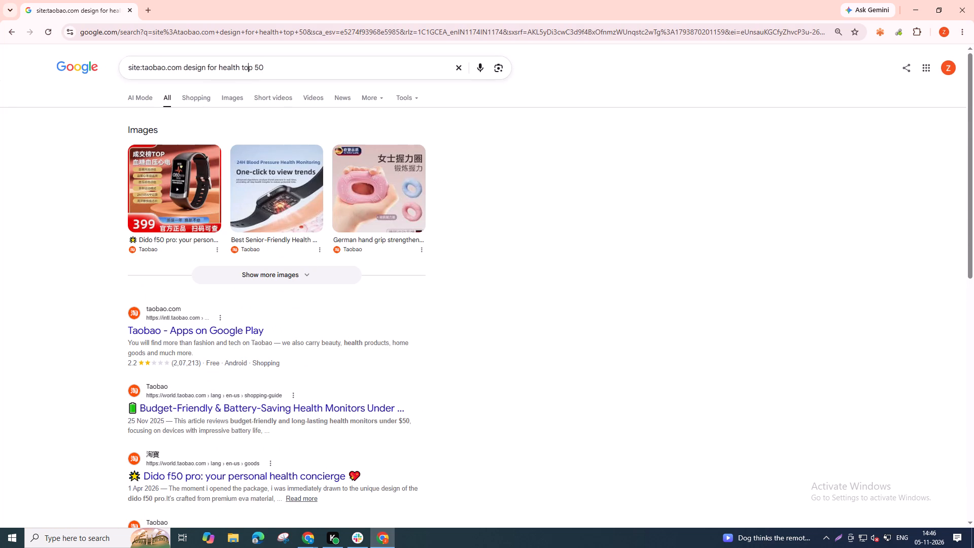
pyautogui.press('Delete')
pyautogui.press('Delete')
pyautogui.press('Delete')
pyautogui.press('Delete')
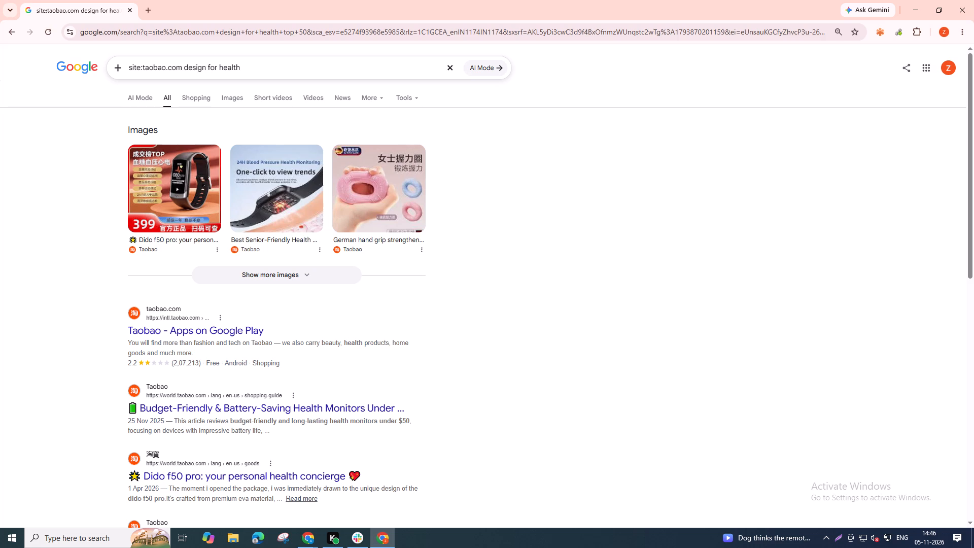
pyautogui.press('Return')
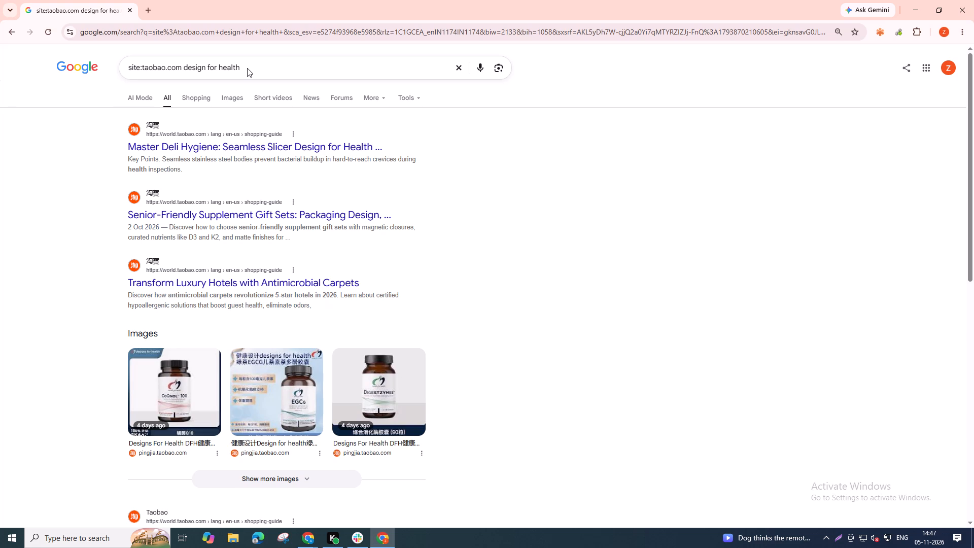
pyautogui.scroll(-6, 328, 109)
pyautogui.scroll(-2, 392, 259)
pyautogui.scroll(2, 382, 290)
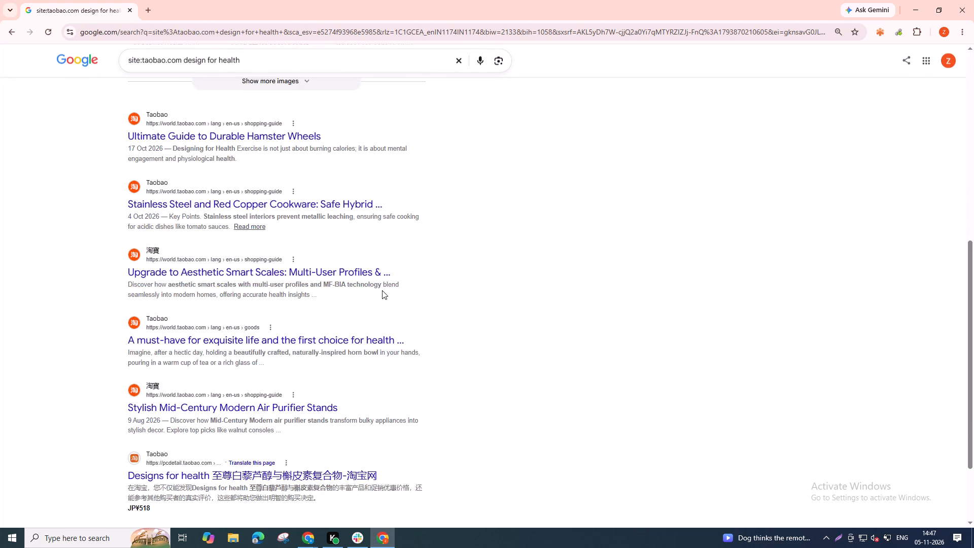
pyautogui.scroll(9, 382, 290)
# Show the image results for the taobao.com query and examine the Designs for Health product listings.
pyautogui.click(230, 92)
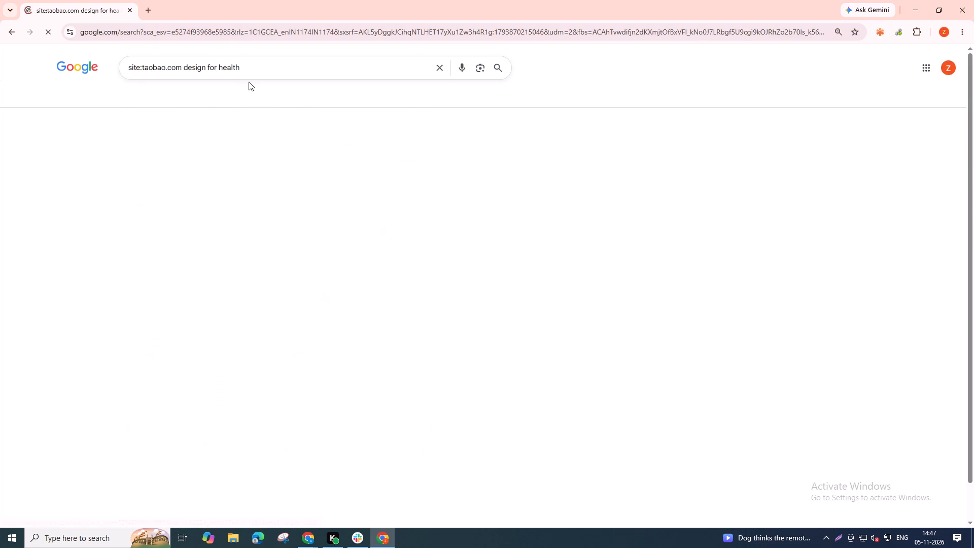
pyautogui.scroll(-7, 726, 351)
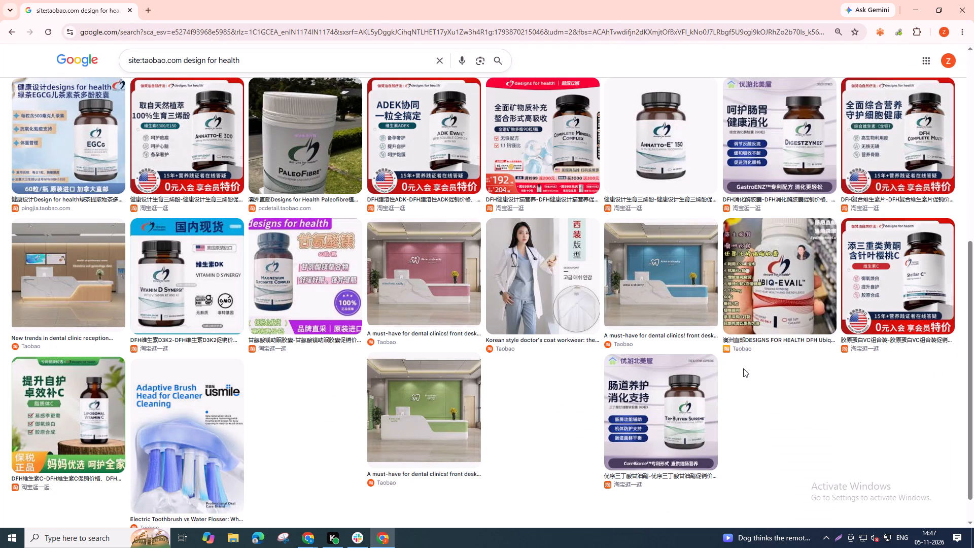
pyautogui.scroll(-5, 743, 368)
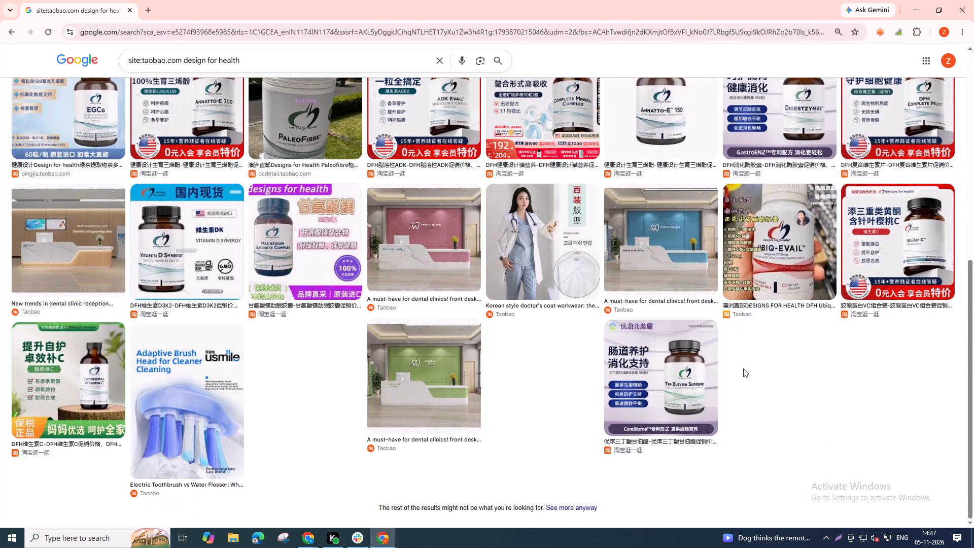
pyautogui.scroll(9, 743, 367)
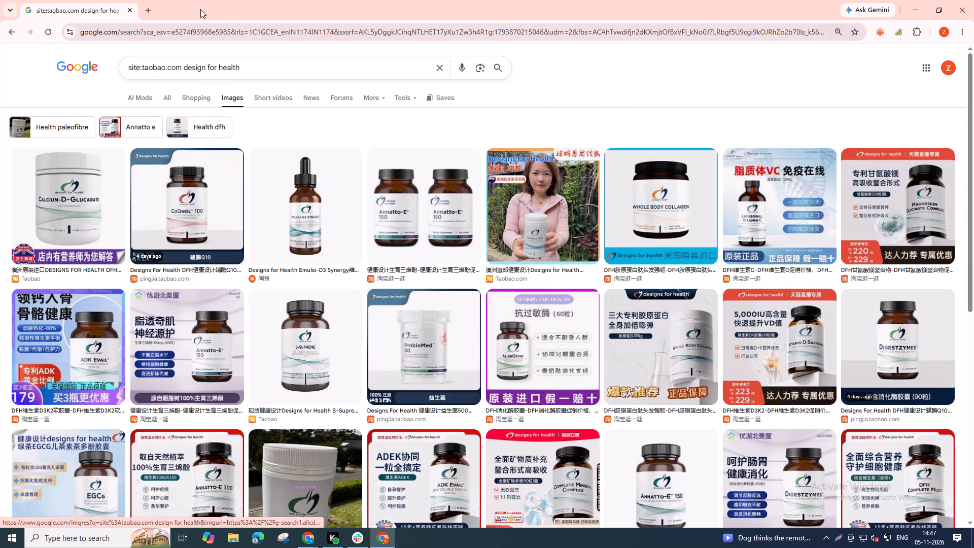
# Search Google for "au.world.taobao.com design for health" in a new tab, reusing the brand phrase from the first search.
pyautogui.click(147, 7)
pyautogui.write('au')
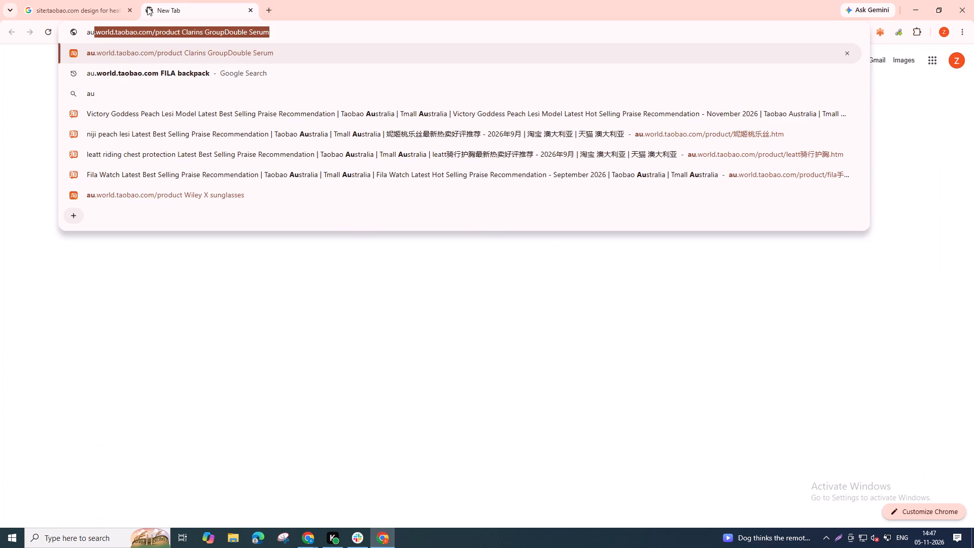
pyautogui.press('Right')
pyautogui.press('BackSpace')
pyautogui.press('BackSpace')
pyautogui.press('BackSpace')
pyautogui.press('BackSpace')
pyautogui.press('BackSpace')
pyautogui.press('BackSpace')
pyautogui.press('BackSpace')
pyautogui.press('BackSpace')
pyautogui.press('BackSpace')
pyautogui.press('BackSpace')
pyautogui.press('BackSpace')
pyautogui.press('BackSpace')
pyautogui.press('BackSpace')
pyautogui.press('BackSpace')
pyautogui.press('BackSpace')
pyautogui.press('BackSpace')
pyautogui.press('BackSpace')
pyautogui.press('BackSpace')
pyautogui.press('BackSpace')
pyautogui.press('BackSpace')
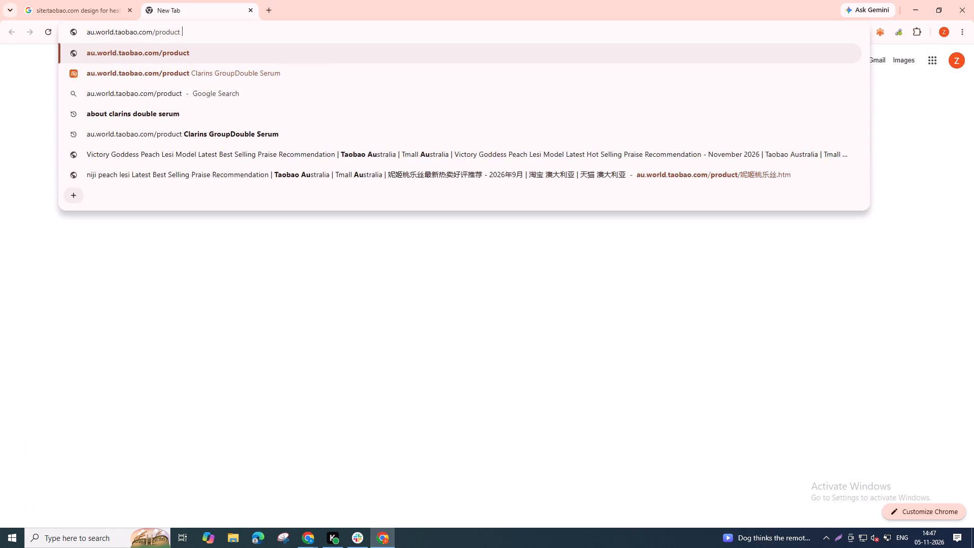
pyautogui.press('BackSpace')
pyautogui.write('m')
pyautogui.press('space')
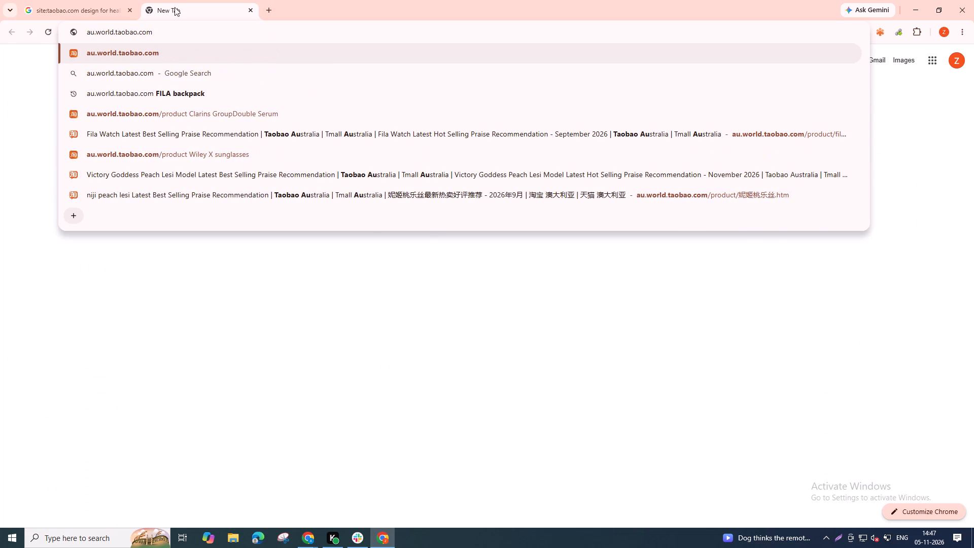
pyautogui.click(97, 0)
pyautogui.moveTo(184, 66); pyautogui.dragTo(416, 82)
pyautogui.hotkey('ctrl', 'c')
pyautogui.click(240, 0)
pyautogui.hotkey('ctrl', 'v')
pyautogui.press('Return')
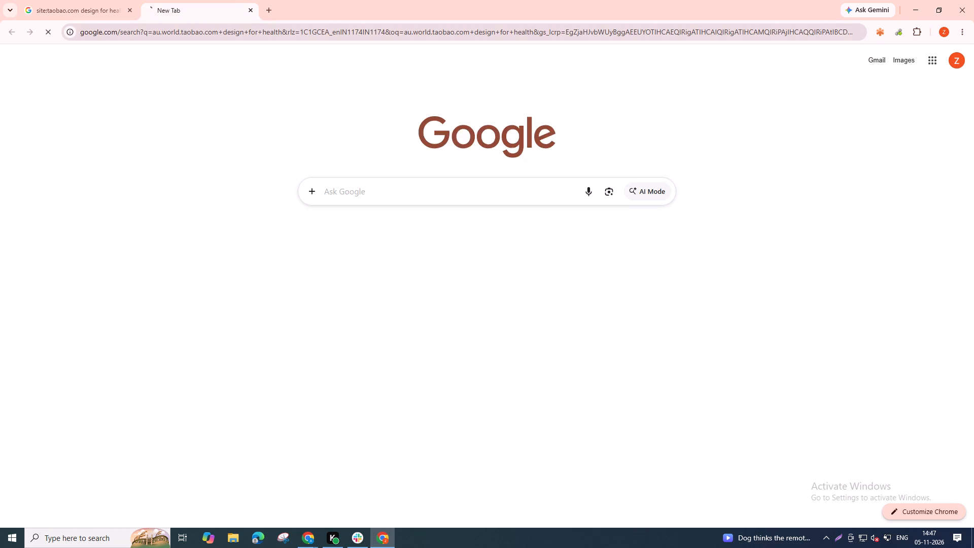
# Check the first two Tmall Australia results in separate tabs, close them and scan the remaining web results.
pyautogui.keyDown('ctrl'); pyautogui.click(232, 364); pyautogui.keyUp('ctrl')
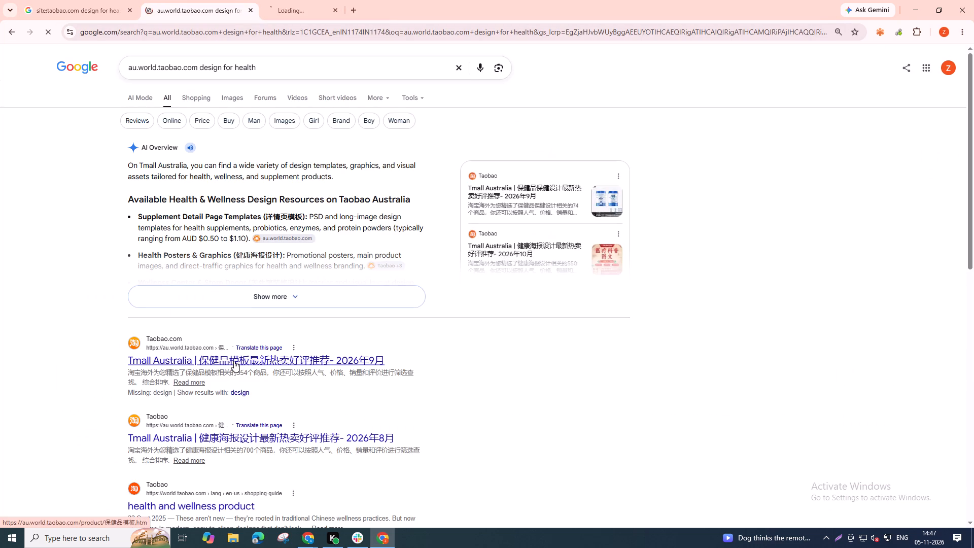
pyautogui.click(288, 0)
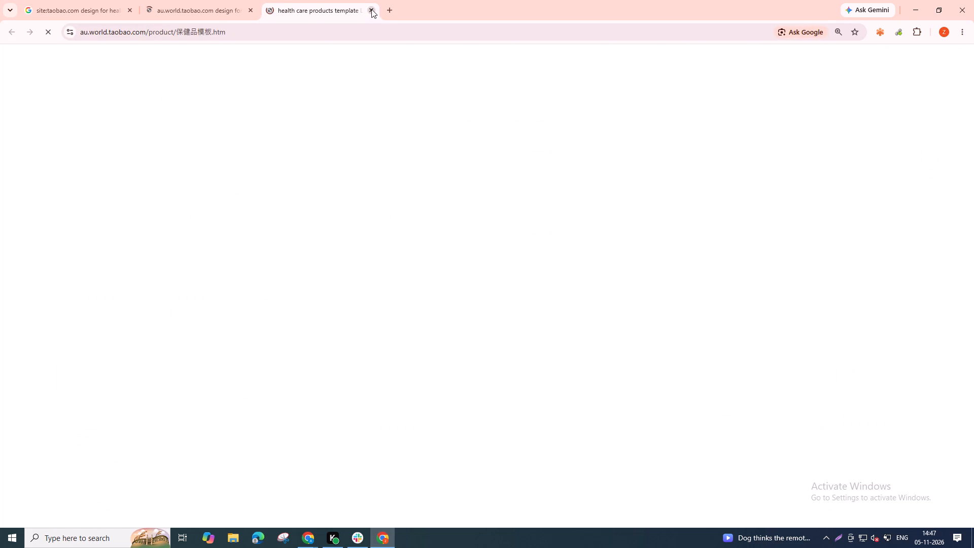
pyautogui.click(371, 9)
pyautogui.scroll(-2, 263, 402)
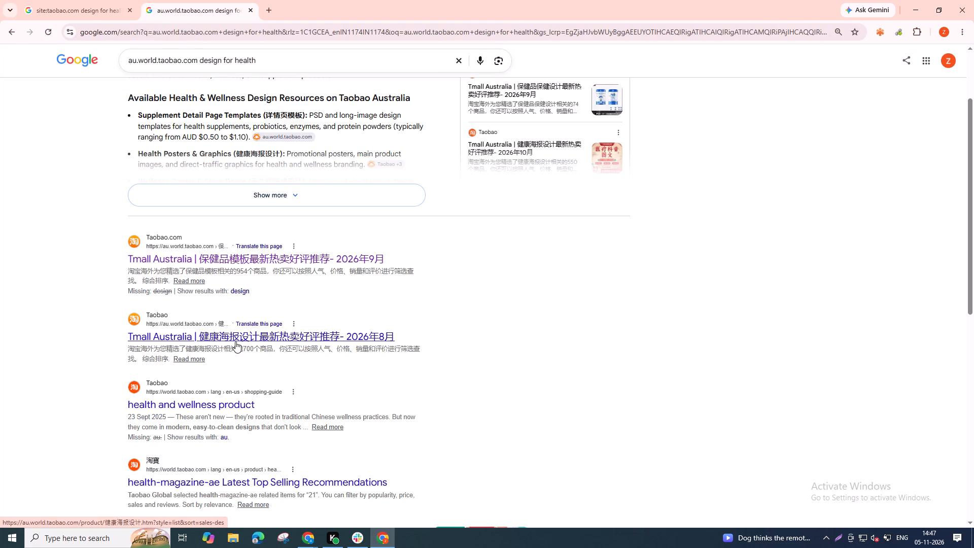
pyautogui.keyDown('ctrl'); pyautogui.click(235, 341); pyautogui.keyUp('ctrl')
pyautogui.click(294, 0)
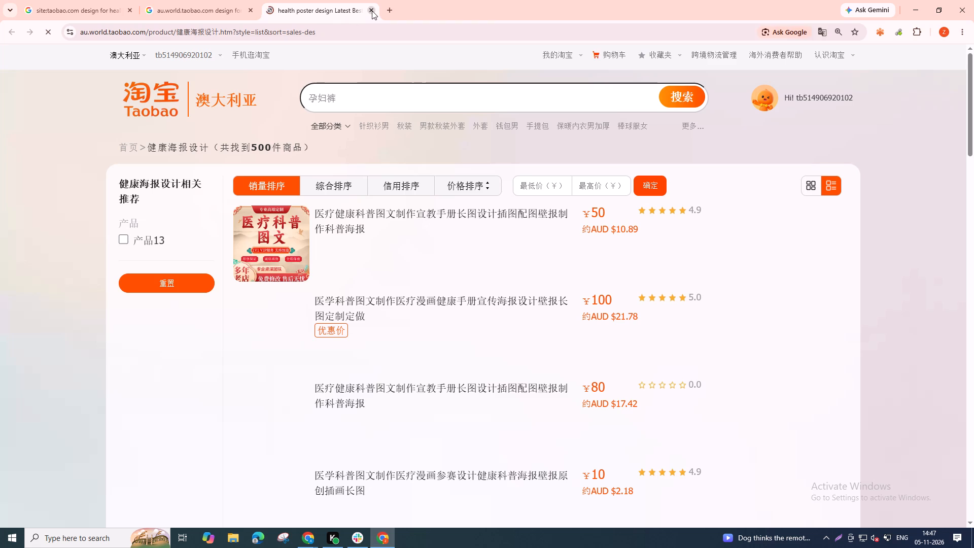
pyautogui.click(372, 11)
pyautogui.scroll(-4, 306, 360)
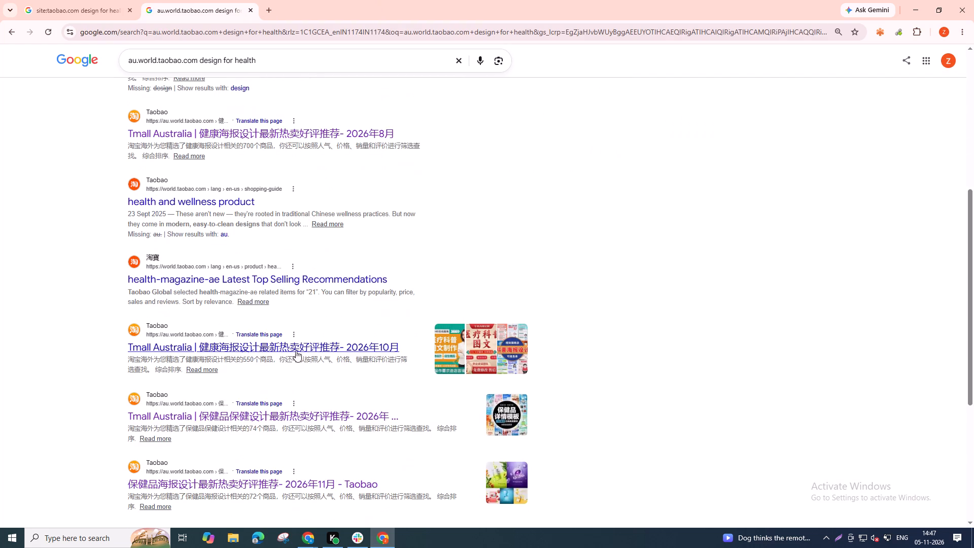
pyautogui.scroll(-6, 298, 349)
pyautogui.scroll(13, 294, 354)
# Examine the image results for the au.world.taobao.com query, then close that search tab.
pyautogui.click(227, 97)
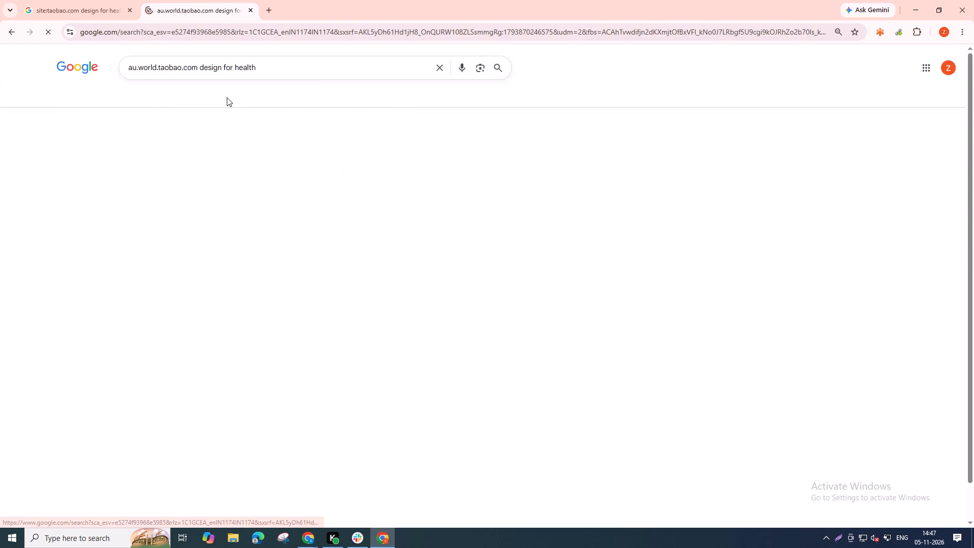
pyautogui.scroll(-6, 310, 292)
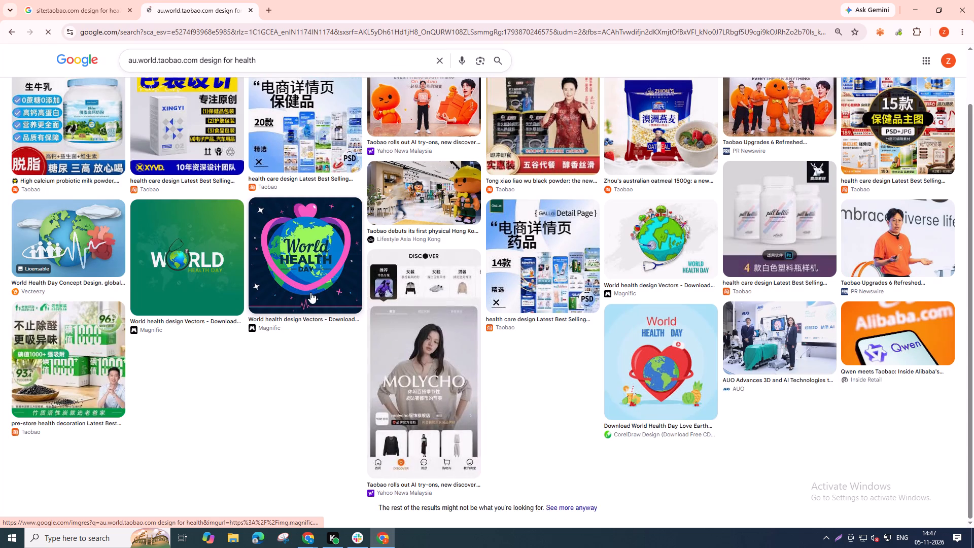
pyautogui.scroll(4, 310, 292)
pyautogui.hotkey('ctrl', 'w')
# Find "au" within the taobao.com image results page and step through the matches.
pyautogui.scroll(-6, 310, 292)
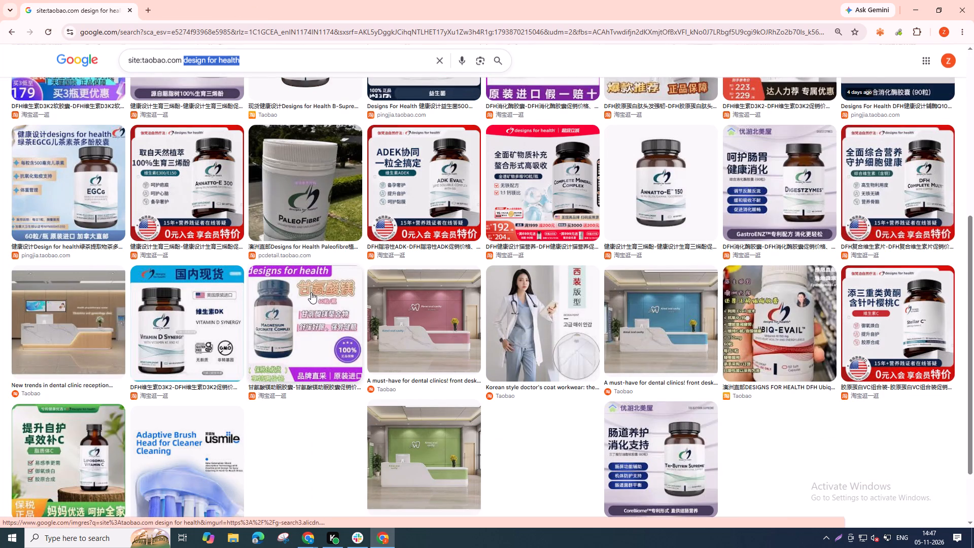
pyautogui.hotkey('ctrl', 'f')
pyautogui.hotkey('ctrl', 'f')
pyautogui.write('au')
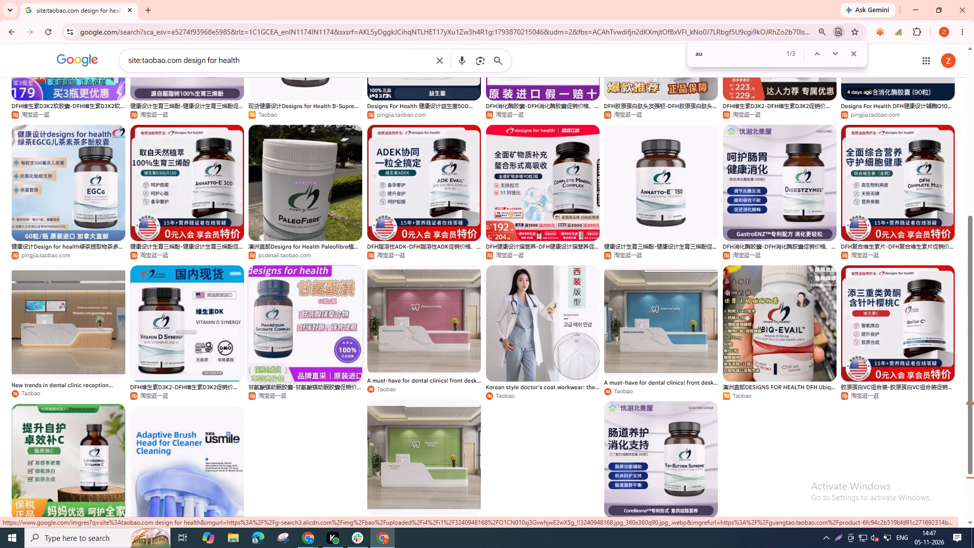
pyautogui.press('Return')
pyautogui.press('Return')
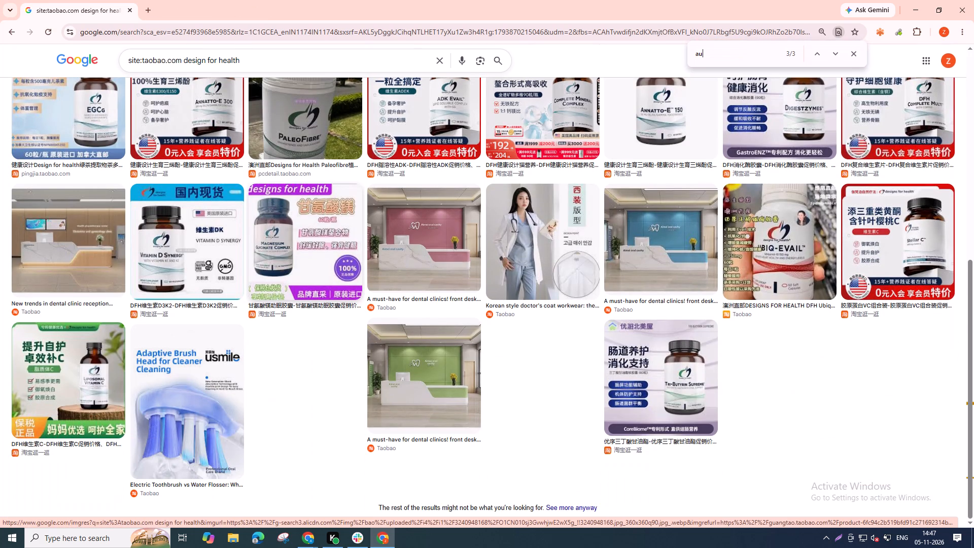
pyautogui.press('Return')
pyautogui.press('Return')
pyautogui.press('Return')
pyautogui.press('Return')
# Find "mu" within the taobao.com image results page, step through the matches and clear the search term.
pyautogui.press('BackSpace')
pyautogui.press('BackSpace')
pyautogui.press('BackSpace')
pyautogui.press('BackSpace')
pyautogui.press('BackSpace')
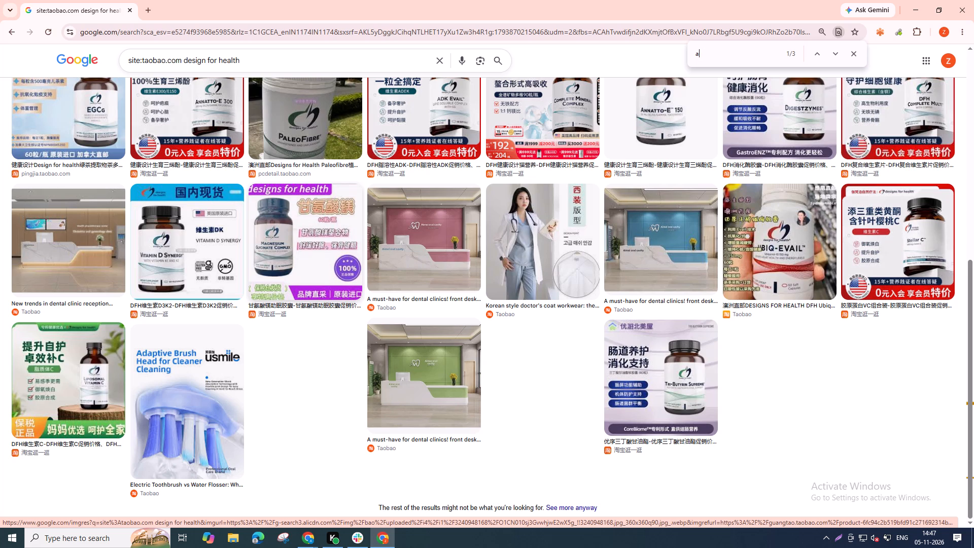
pyautogui.write('mu')
pyautogui.press('Return')
pyautogui.press('Return')
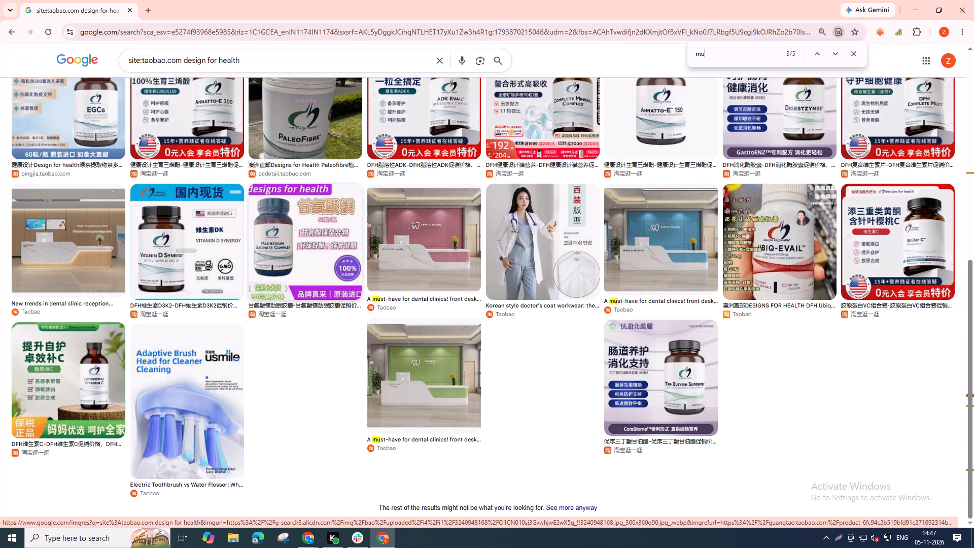
pyautogui.press('Return')
pyautogui.press('Return')
pyautogui.press('Return')
pyautogui.press('Return')
pyautogui.press('Return')
pyautogui.press('Return')
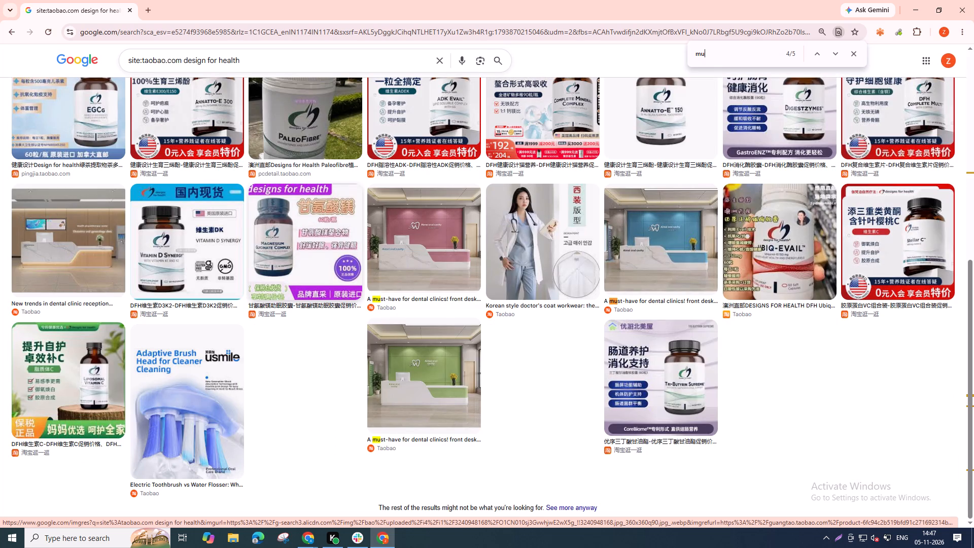
pyautogui.press('Return')
pyautogui.press('Return')
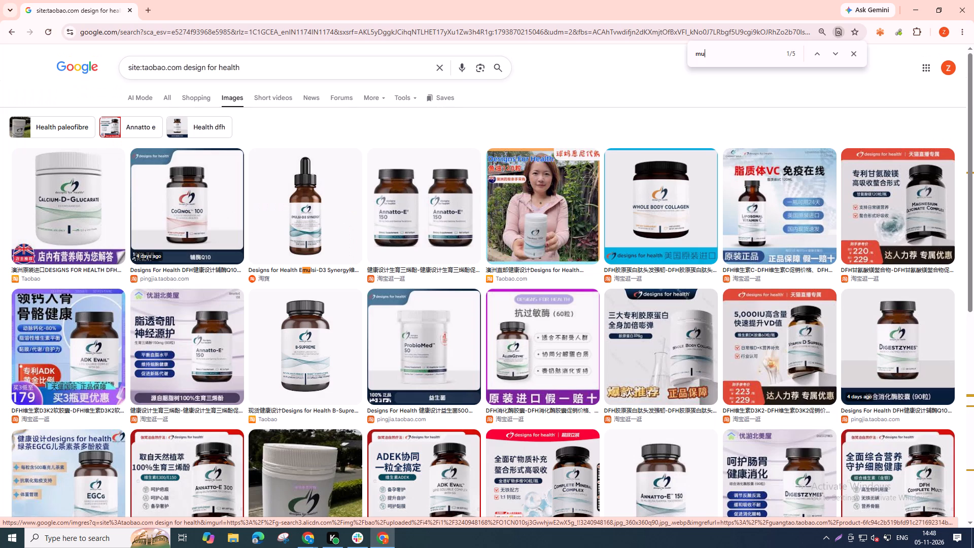
pyautogui.press('Return')
pyautogui.press('BackSpace')
pyautogui.press('BackSpace')
pyautogui.press('BackSpace')
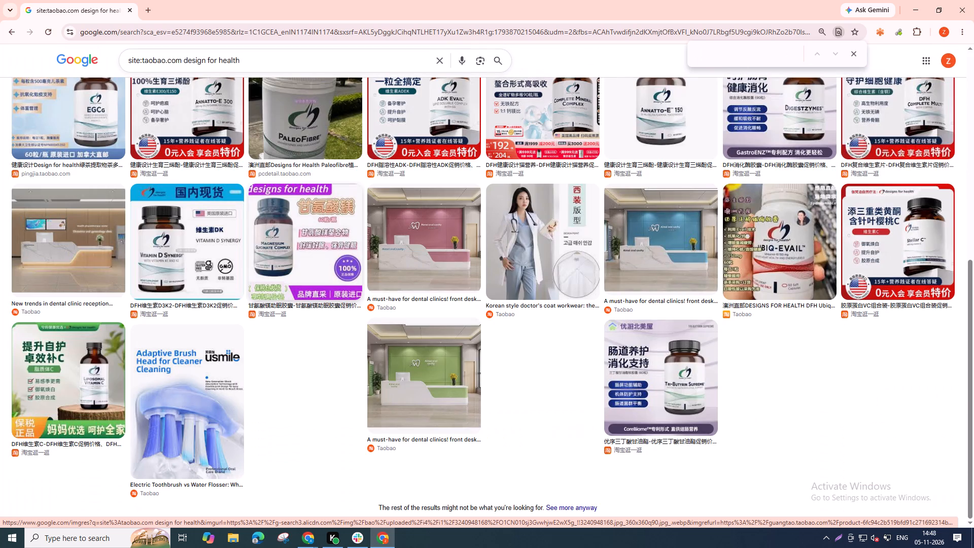
# Search images for "site:taobao.com design for health 100", scan the product results and close the search tab.
pyautogui.press('BackSpace')
pyautogui.click(242, 58)
pyautogui.press('space')
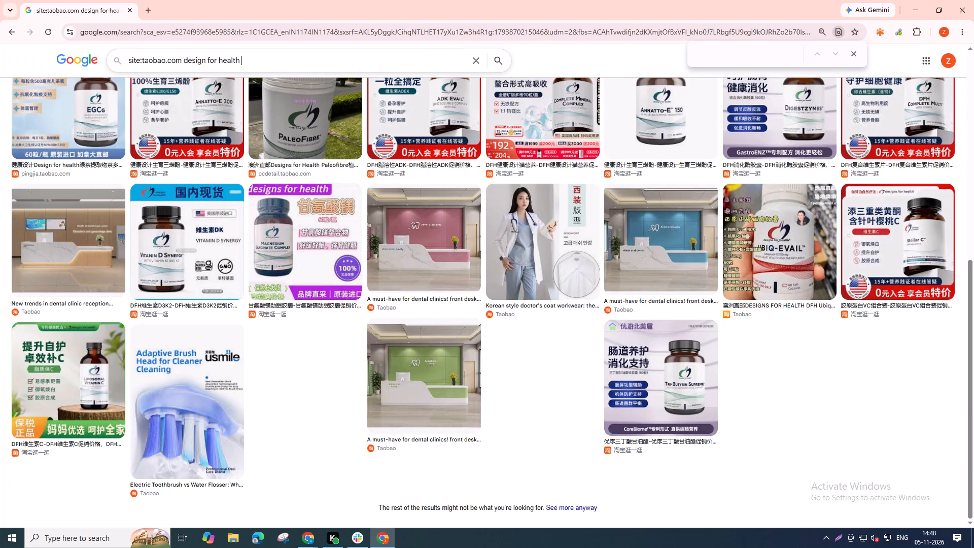
pyautogui.write('100')
pyautogui.press('Return')
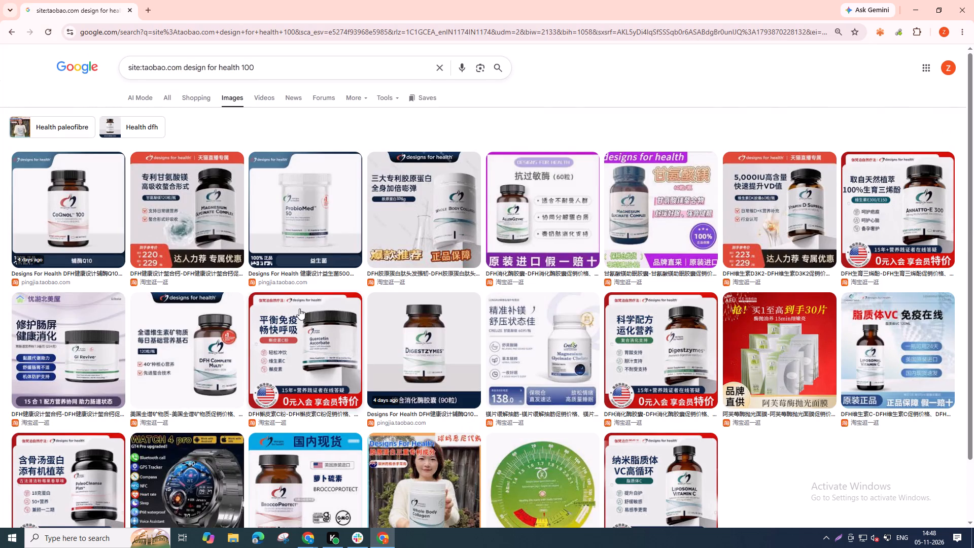
pyautogui.scroll(-4, 518, 307)
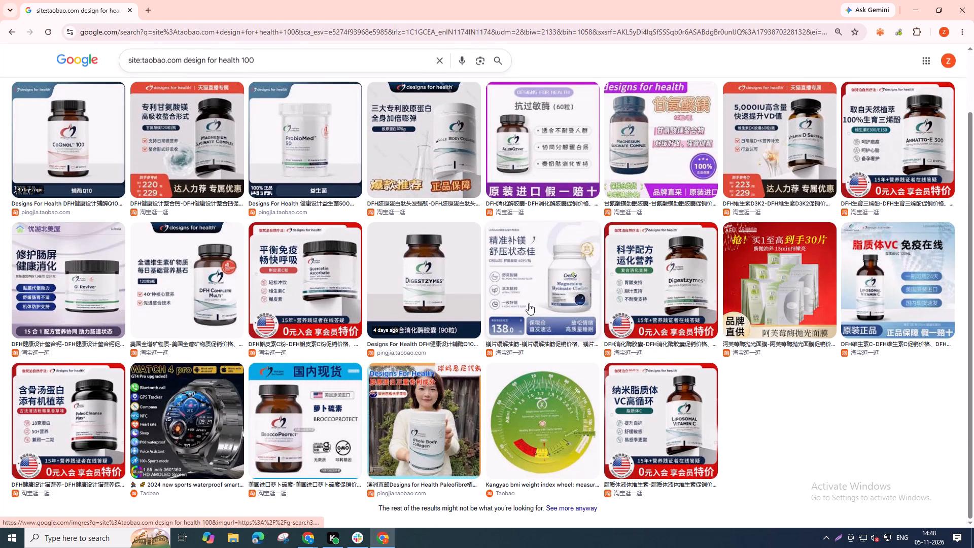
pyautogui.hotkey('ctrl', 'w')
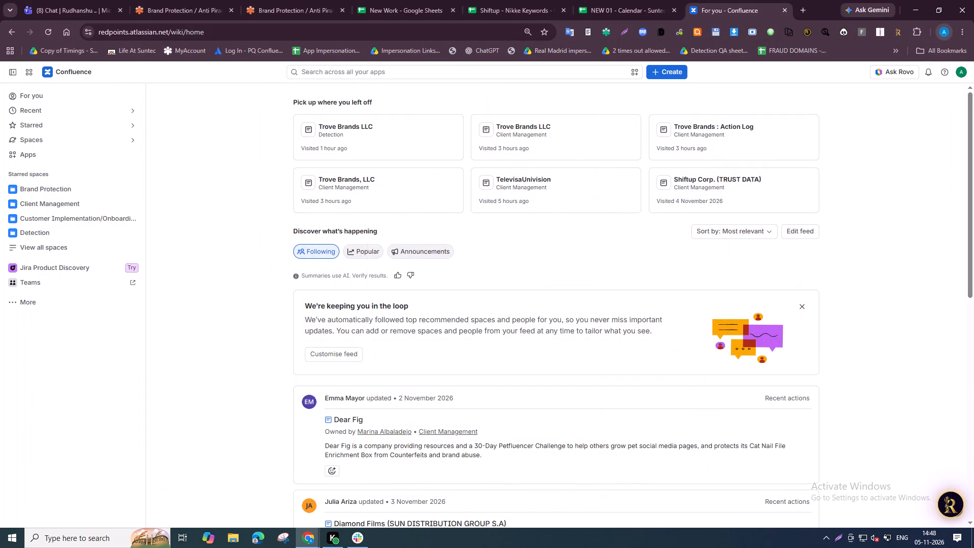
# Switch to the Tuinet Brand tracker and open the day 5 status for the Designs for Health Inc naver.com row.
pyautogui.hotkey('alt', 'Tab')
pyautogui.doubleClick(416, 355)
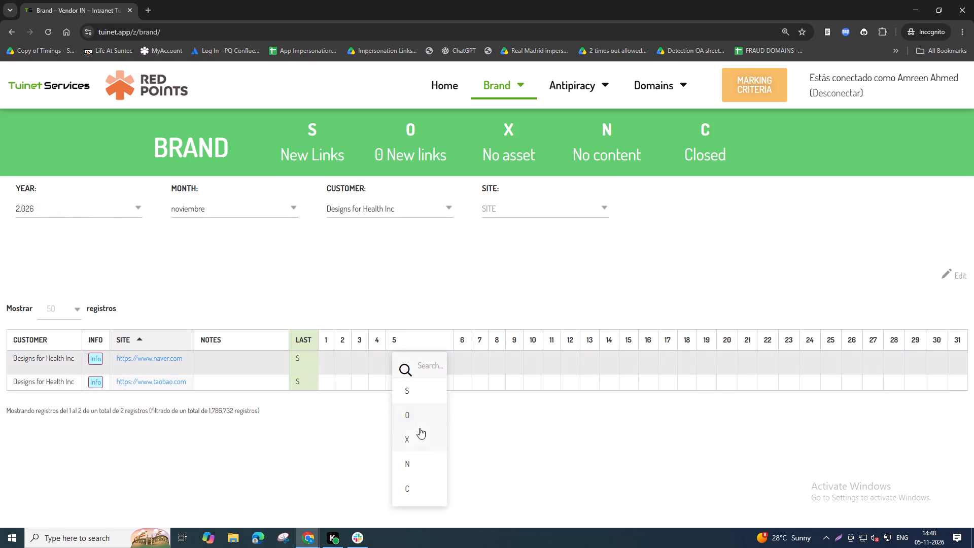
# Set the day 5 status of the Designs for Health Inc naver.com row to 0 (no new links).
pyautogui.click(420, 421)
# Switch to the New Work spreadsheet and enter 0 in column I of the Designs for Health row.
pyautogui.hotkey('alt', 'Tab')
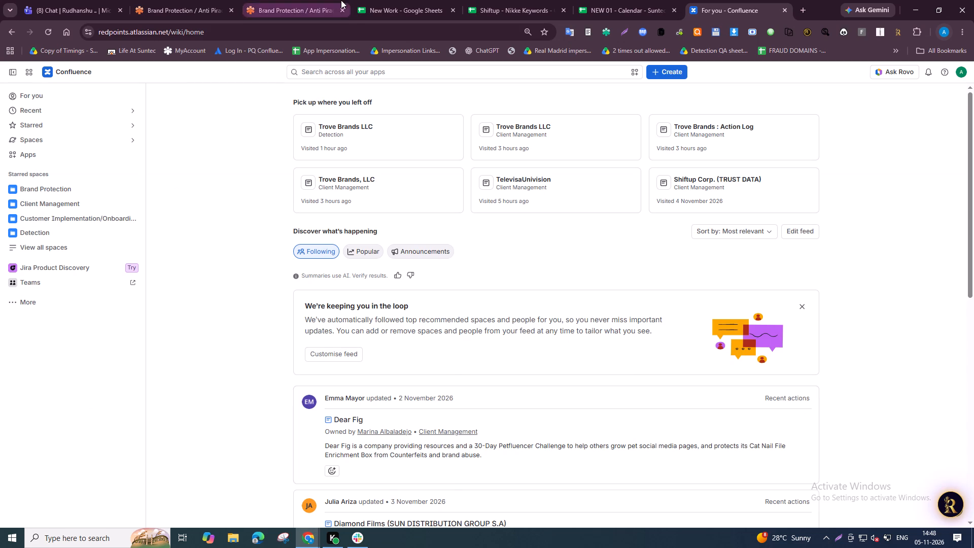
pyautogui.click(419, 0)
pyautogui.click(657, 404)
pyautogui.click(748, 291)
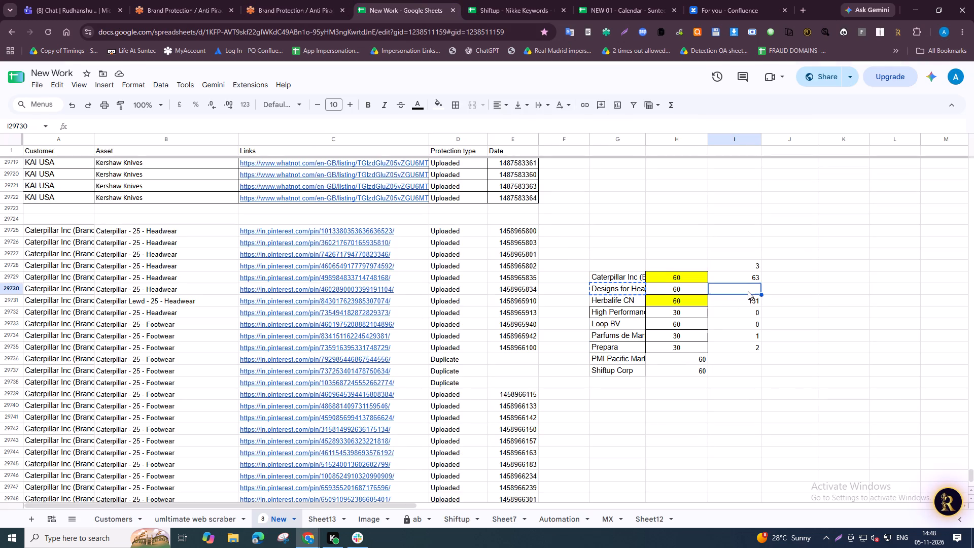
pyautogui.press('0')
pyautogui.press('Down')
pyautogui.press('Down')
pyautogui.press('Down')
pyautogui.press('Down')
pyautogui.press('Down')
pyautogui.press('Down')
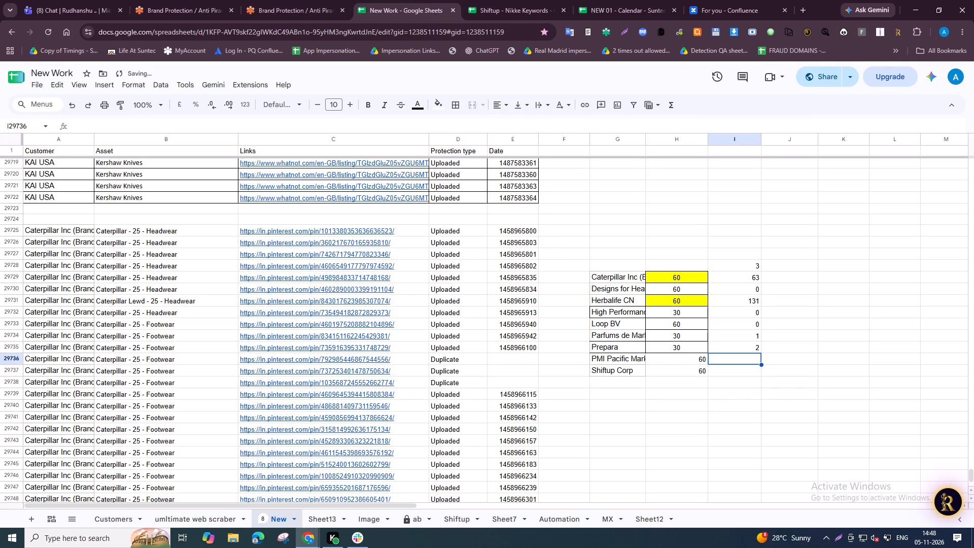
pyautogui.press('Down')
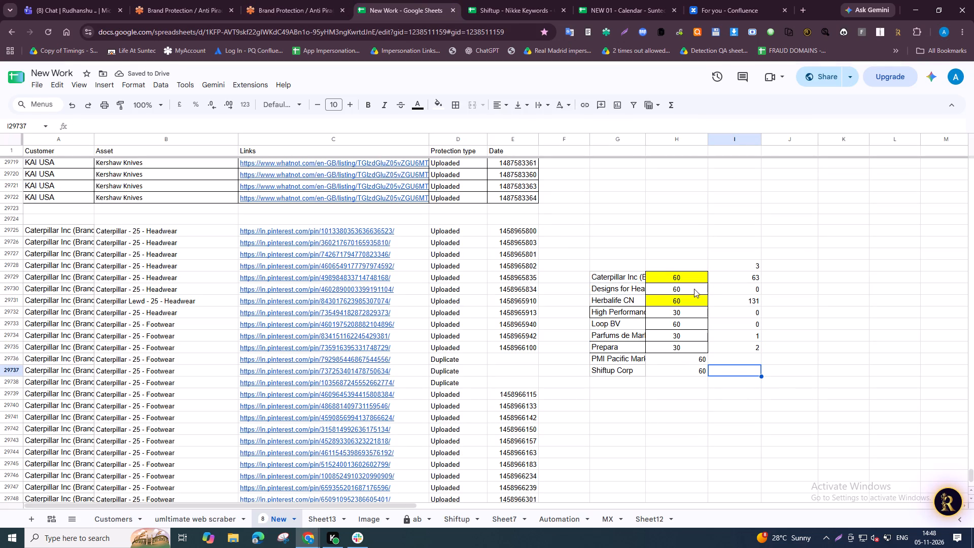
# Copy the PMI Pacific Market International customer name and filter the Tuinet Brand tracker by that customer.
pyautogui.click(632, 357)
pyautogui.hotkey('ctrl', 'c')
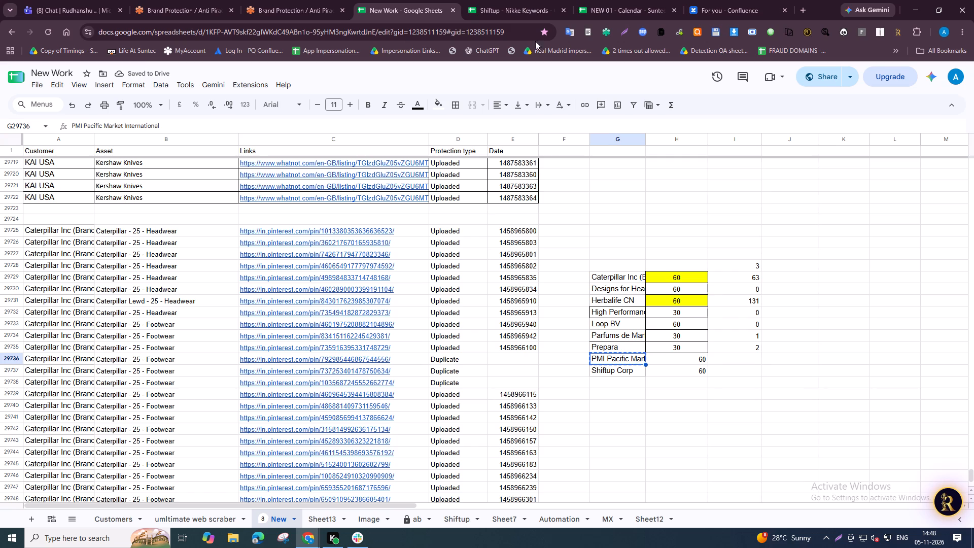
pyautogui.hotkey('alt', 'Tab')
pyautogui.click(360, 211)
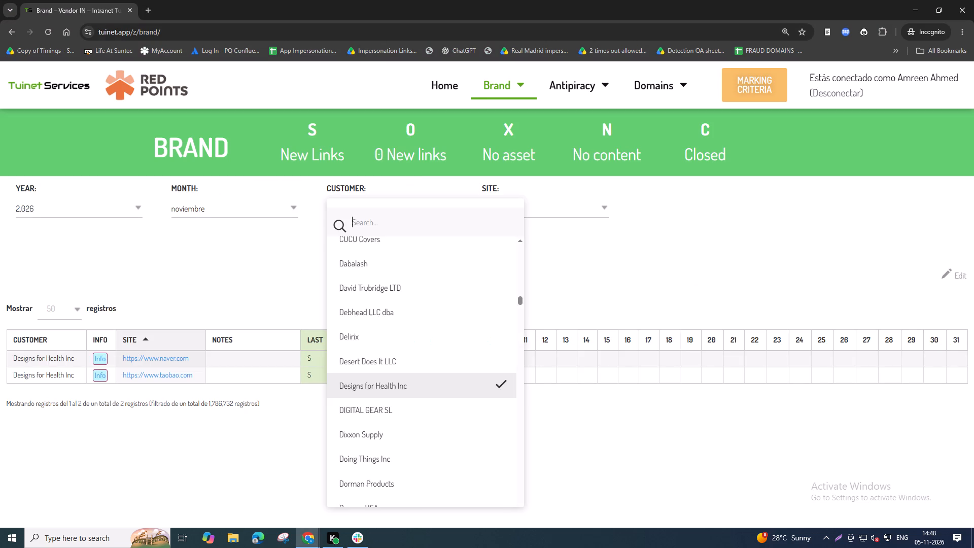
pyautogui.hotkey('ctrl', 'v')
pyautogui.click(369, 247)
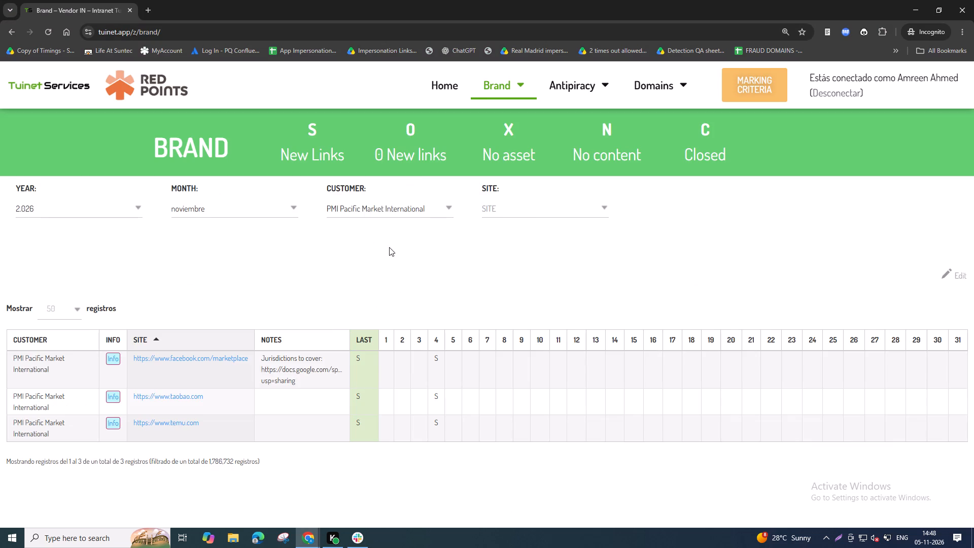
# Copy the Facebook Marketplace address from the PMI Pacific Market International row's site link and load it in a new non-incognito window.
pyautogui.middleClick(225, 360)
pyautogui.click(237, 0)
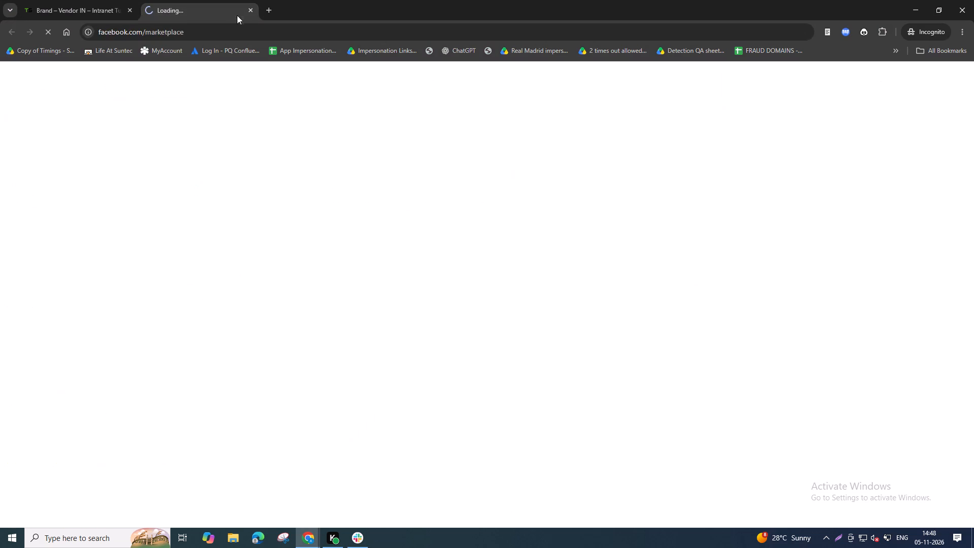
pyautogui.click(233, 26)
pyautogui.hotkey('ctrl', 'c')
pyautogui.click(254, 11)
pyautogui.hotkey('alt', 'Tab')
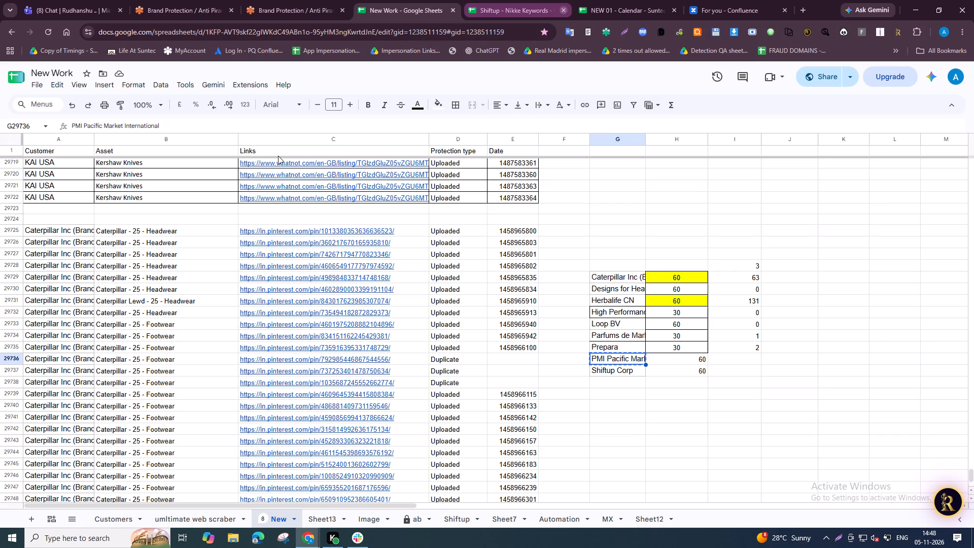
pyautogui.hotkey('ctrl', 'n')
pyautogui.hotkey('ctrl', 'v')
pyautogui.press('Return')
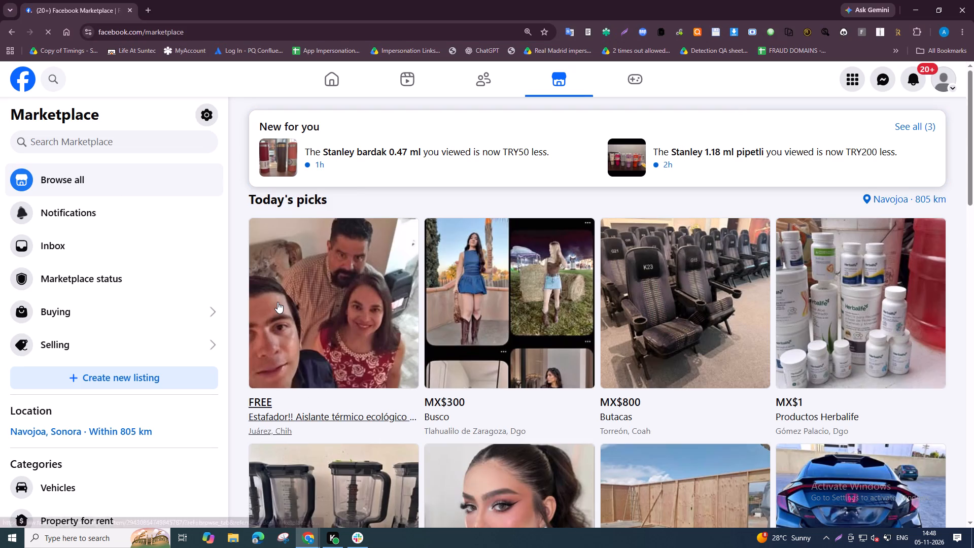
# Search Facebook Marketplace for "stanley".
pyautogui.click(116, 142)
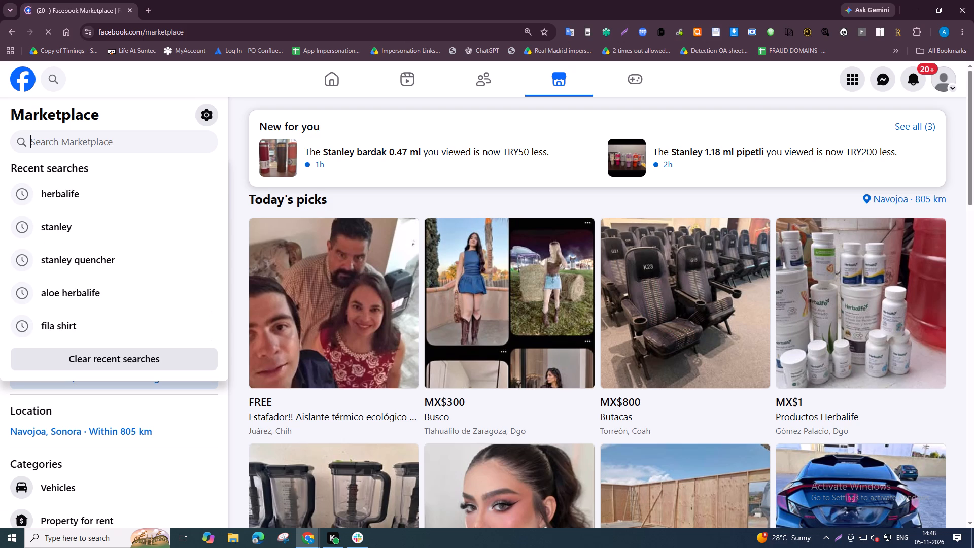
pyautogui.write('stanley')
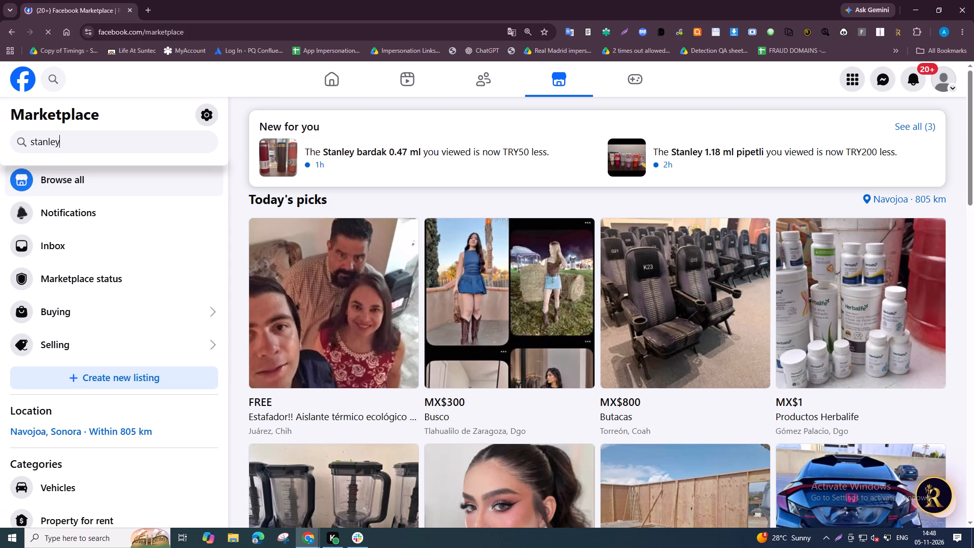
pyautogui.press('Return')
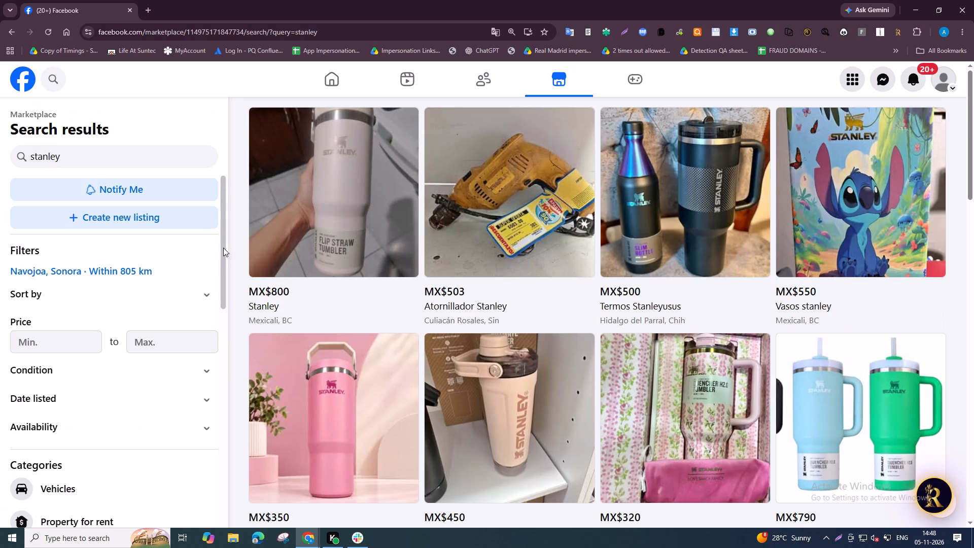
# Copy the jurisdictions spreadsheet link from the tracker notes of the Facebook Marketplace row and open it in a new tab of the spreadsheet window.
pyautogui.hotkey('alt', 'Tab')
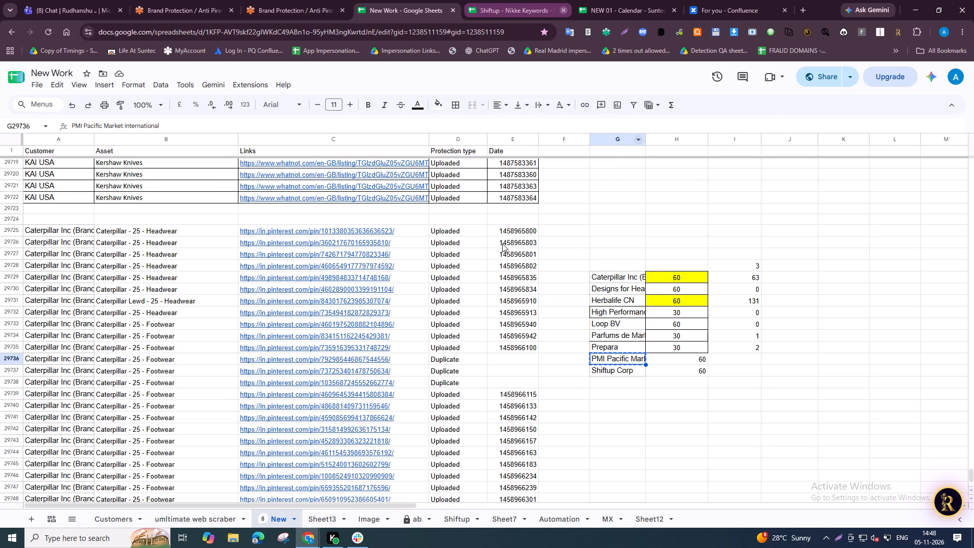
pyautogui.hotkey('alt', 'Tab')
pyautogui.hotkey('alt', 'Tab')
pyautogui.moveTo(260, 368); pyautogui.dragTo(291, 382)
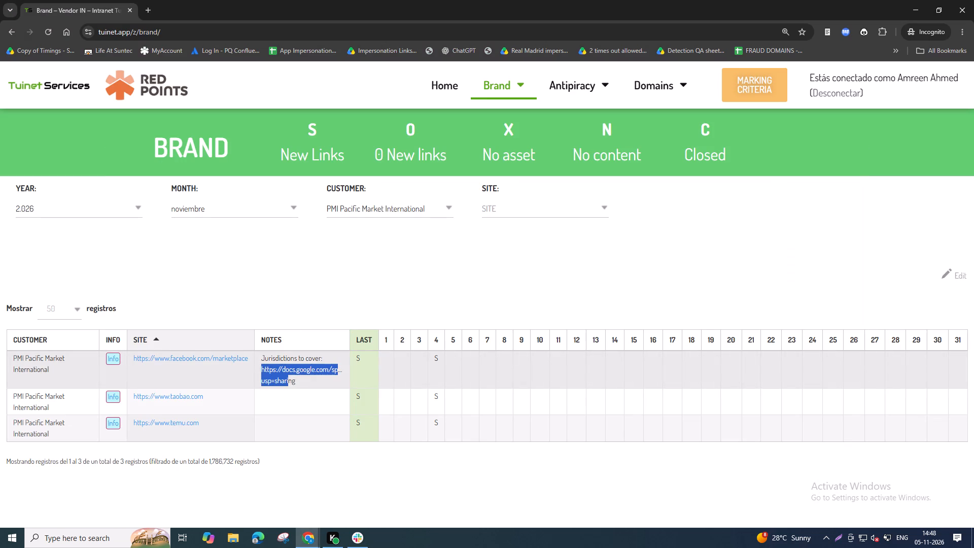
pyautogui.moveTo(291, 382); pyautogui.dragTo(308, 385)
pyautogui.hotkey('ctrl', 'c')
pyautogui.hotkey('alt', 'Tab')
pyautogui.click(803, 13)
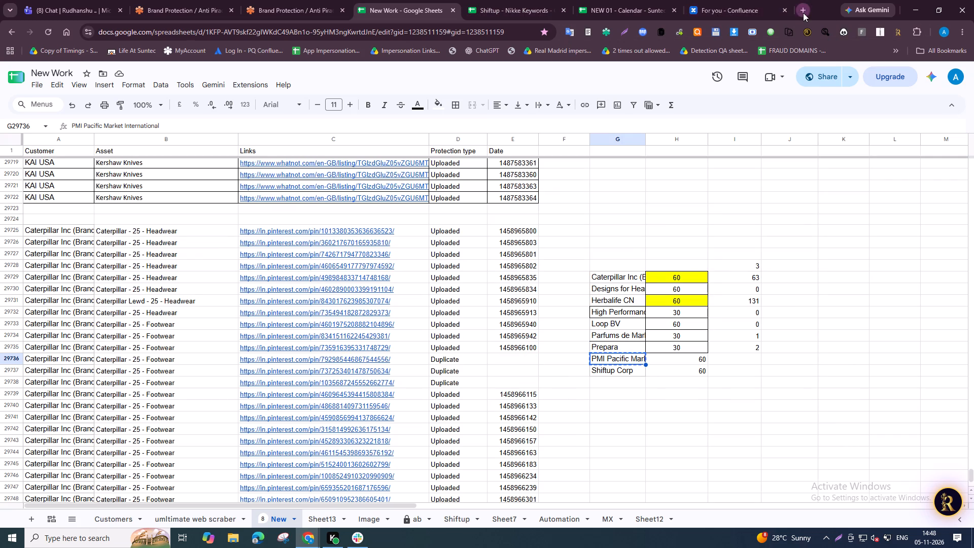
pyautogui.hotkey('ctrl', 'v')
pyautogui.press('Return')
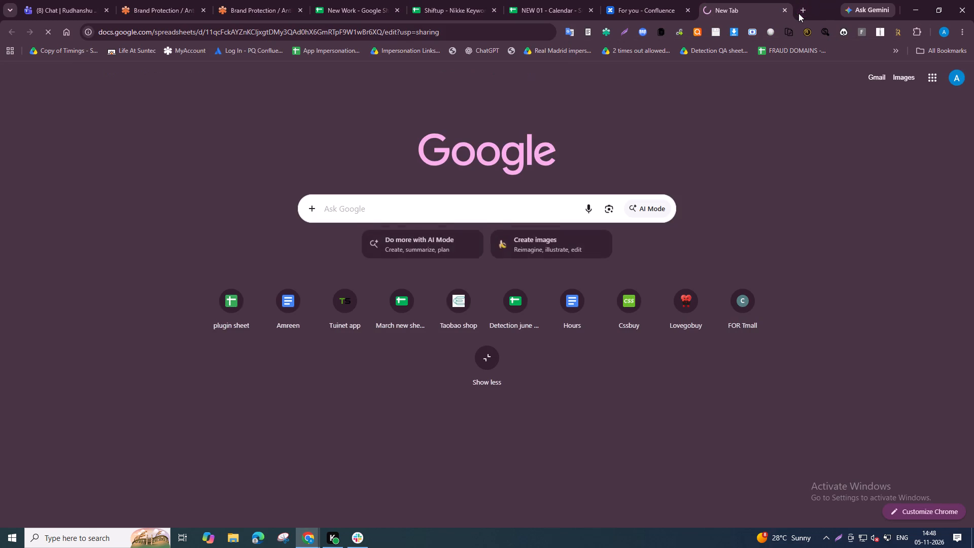
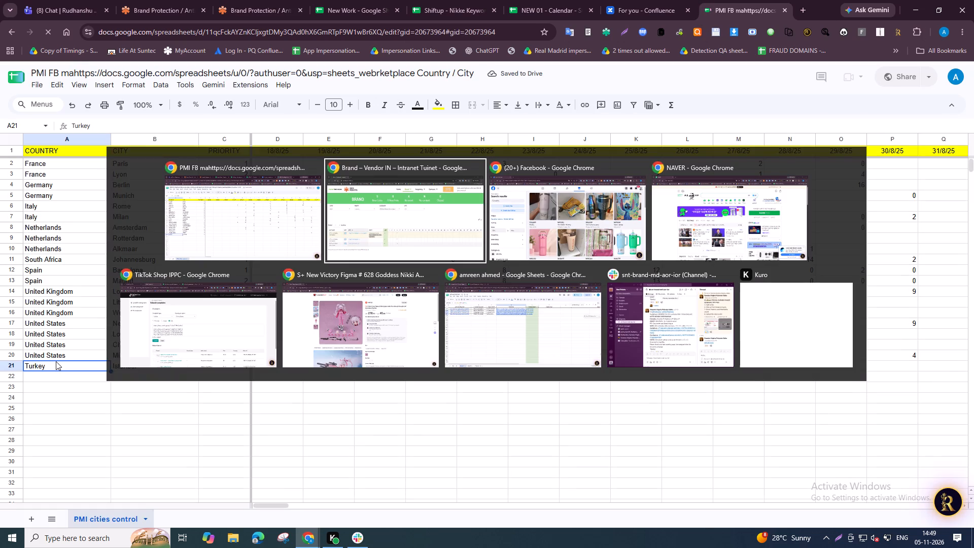
# Copy the city Istanbul from the PMI cities control sheet and enter it as the location for the Facebook Marketplace "stanley" search.
pyautogui.hotkey('alt', 'Tab')
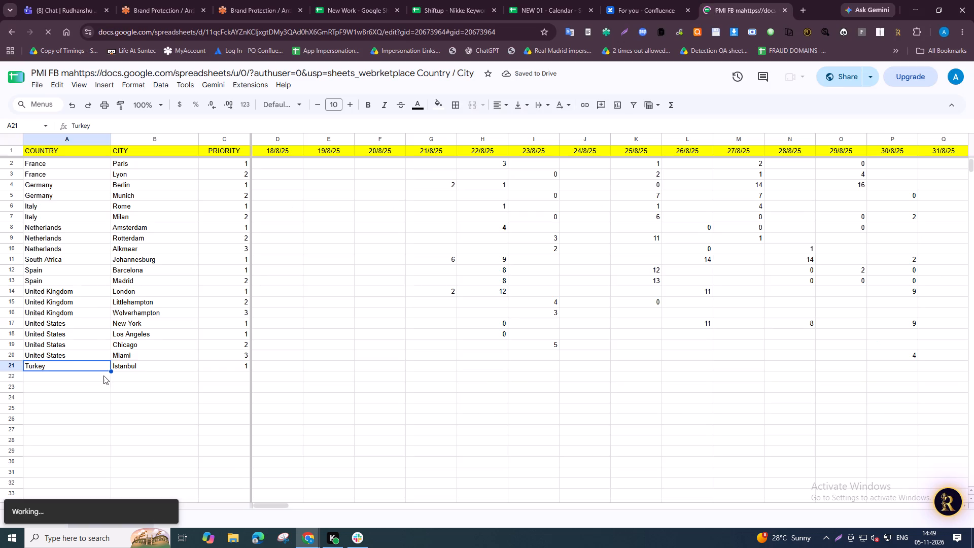
pyautogui.click(135, 369)
pyautogui.hotkey('ctrl', 'c')
pyautogui.hotkey('alt', 'Tab')
pyautogui.hotkey('alt', 'Tab')
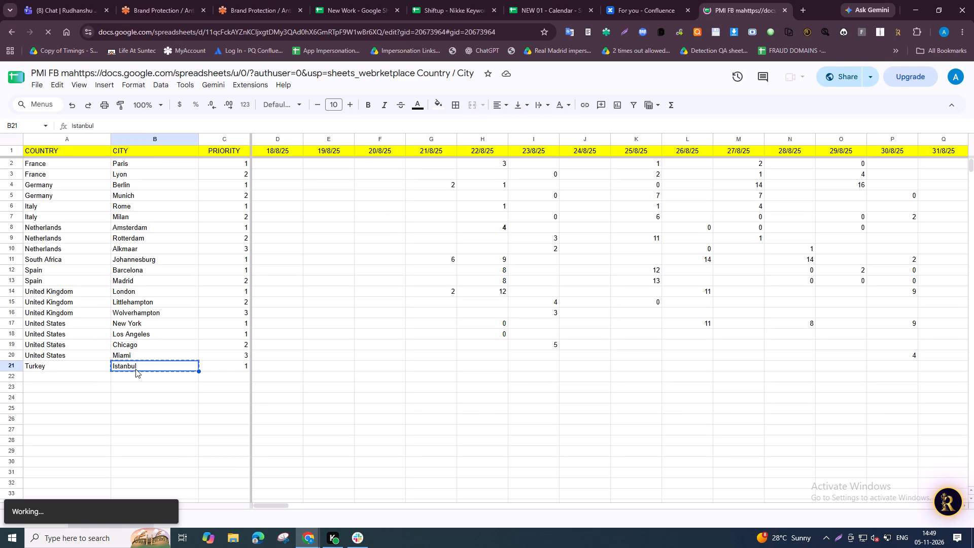
pyautogui.click(93, 271)
pyautogui.tripleClick(438, 188)
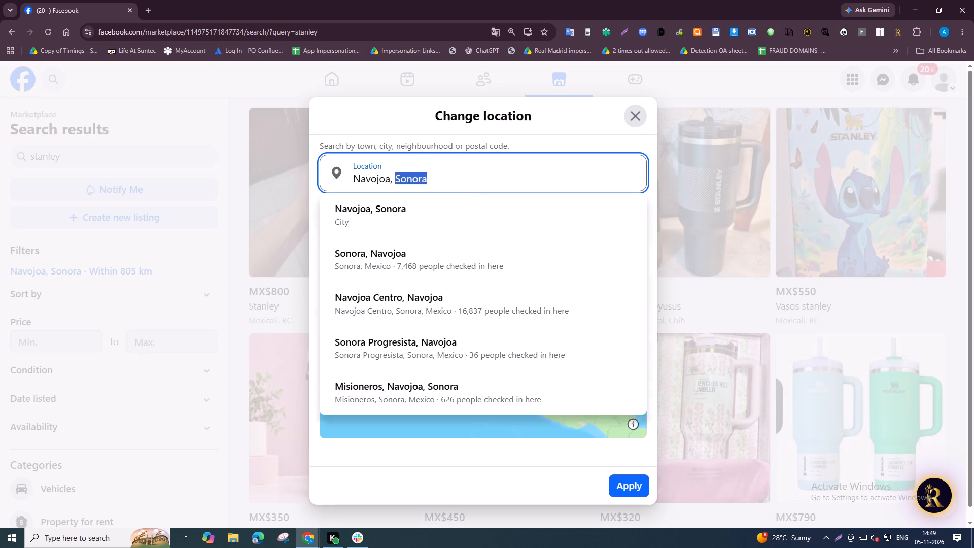
pyautogui.hotkey('ctrl', 'v')
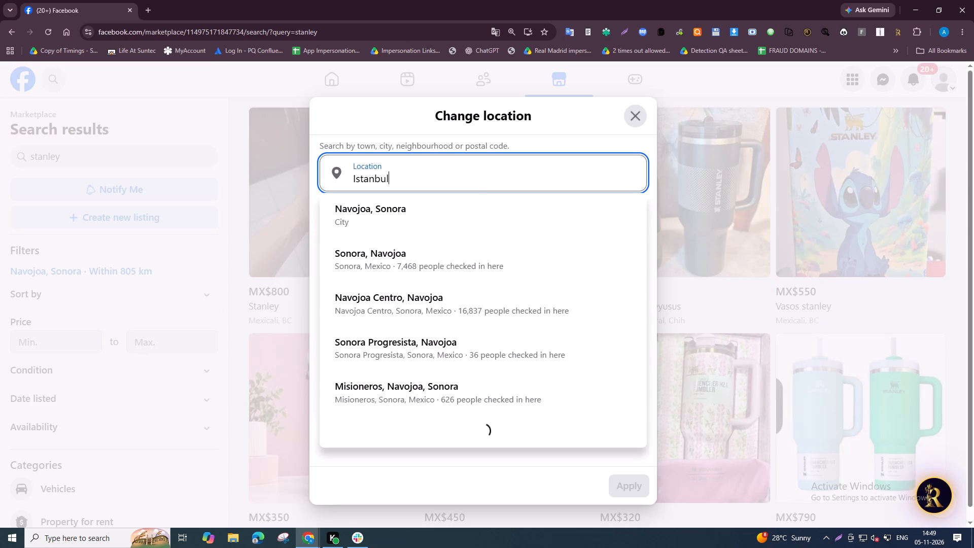